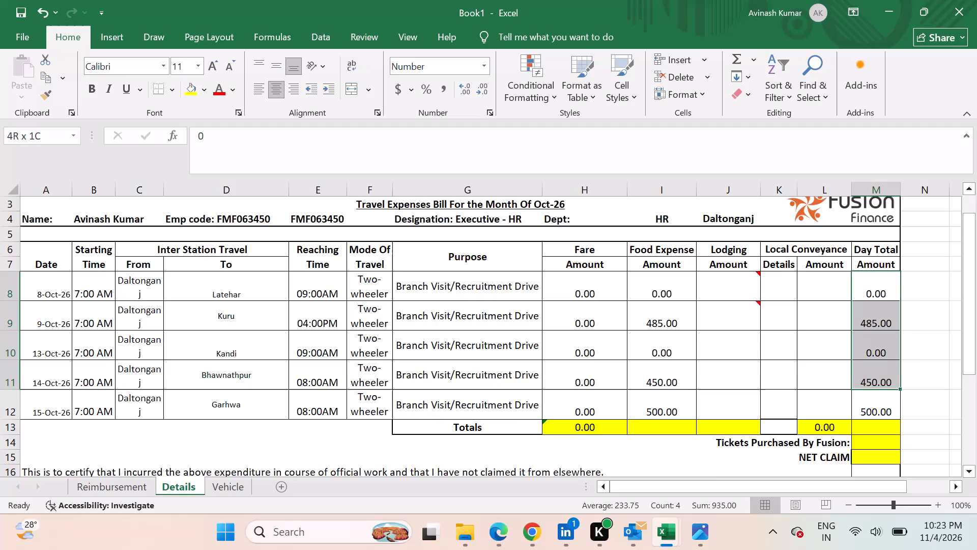
Clear the Day Total amounts for all five travel entries, M8 through M12.
key("shift+Down")
key("shift+Up")
key("shift+Down")
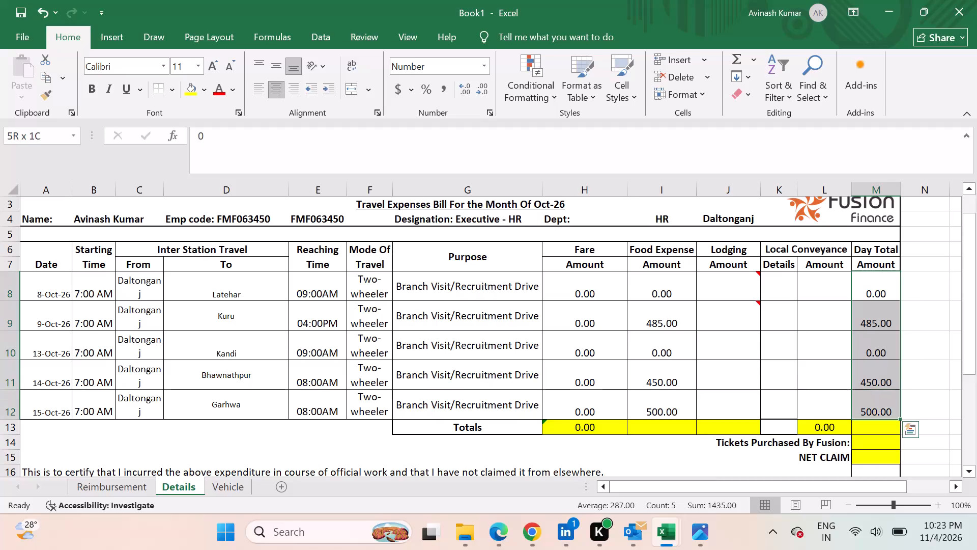
key("Delete")
Clear the Food Expense amounts for all five travel entries, I8 through I12.
key("Left")
key("Left")
key("Left")
key("Left")
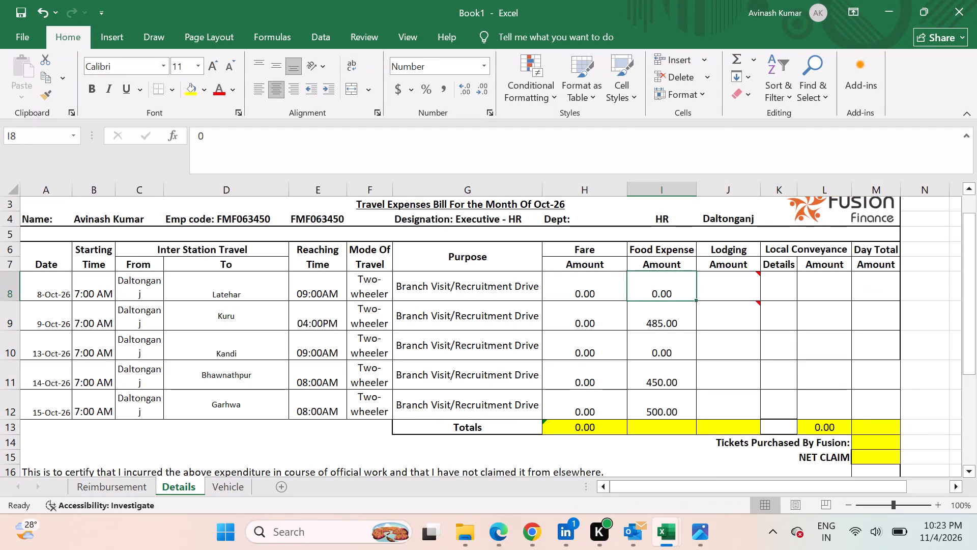
key("shift+Down")
key("shift+Down")
key("shift+Down")
key("shift+Down")
key("shift+Down")
key("shift+Up")
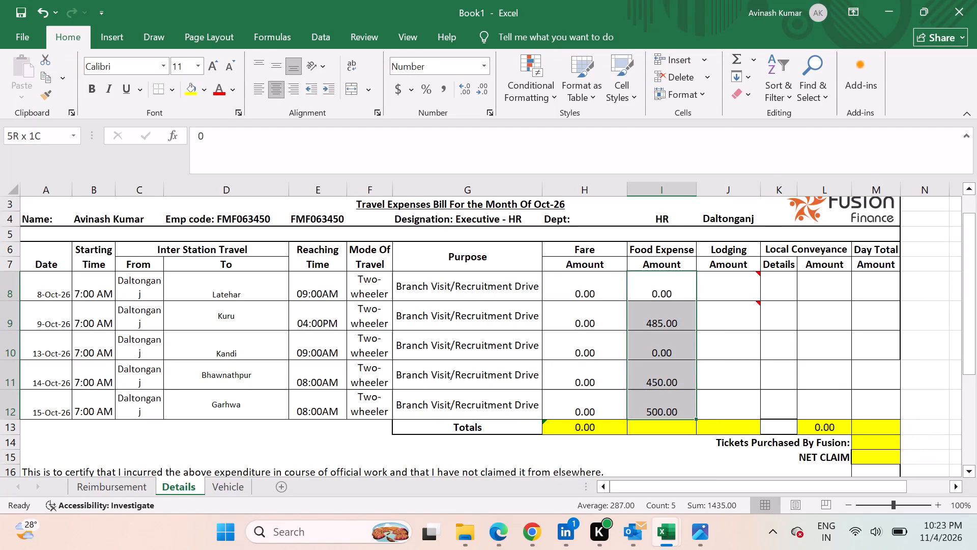
key("Delete")
key("Down")
Switch to the Travel and Recruitment Plan workbook and review the branches and interview dates on the Recruitment Drive sheet.
key("alt+Tab")
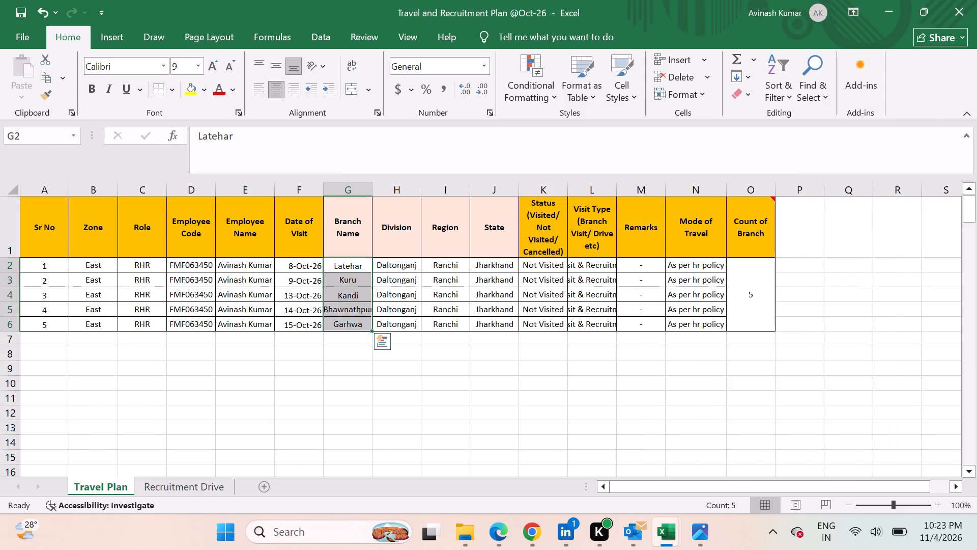
left_click(187, 484)
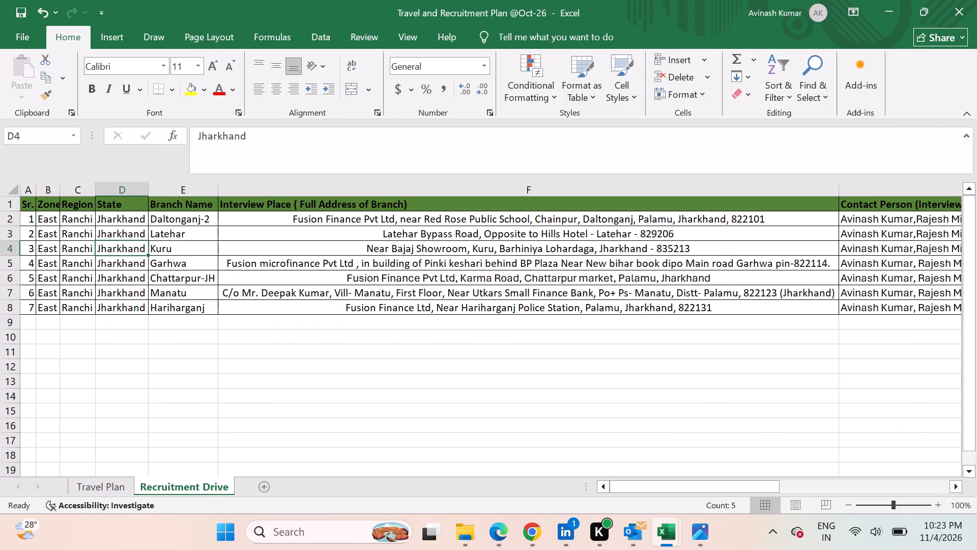
key("Right")
key("Right")
key("Right")
key("Right")
key("Right")
key("Right")
key("Right")
key("Right")
key("Right")
key("Right")
key("Right")
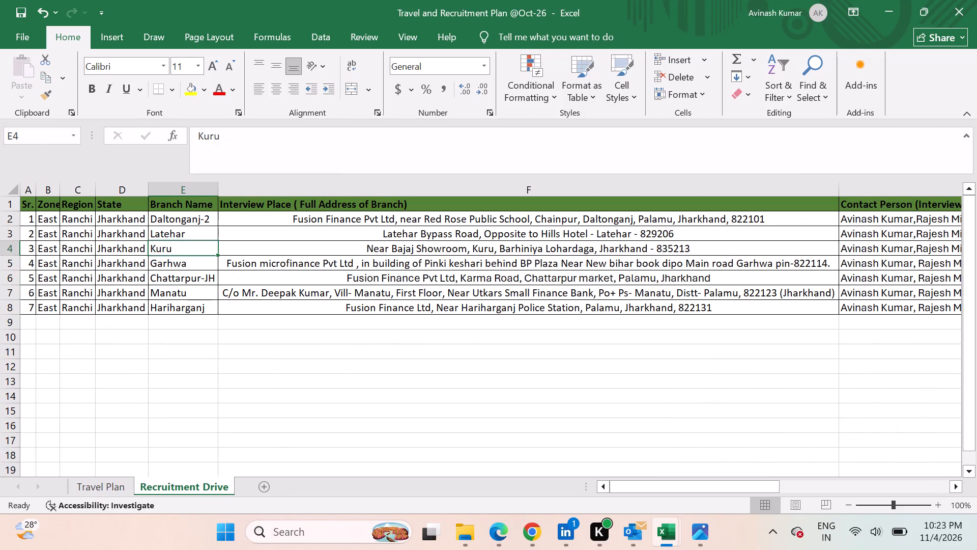
key("Right")
key("Left")
key("Left")
key("Left")
key("Left")
key("Left")
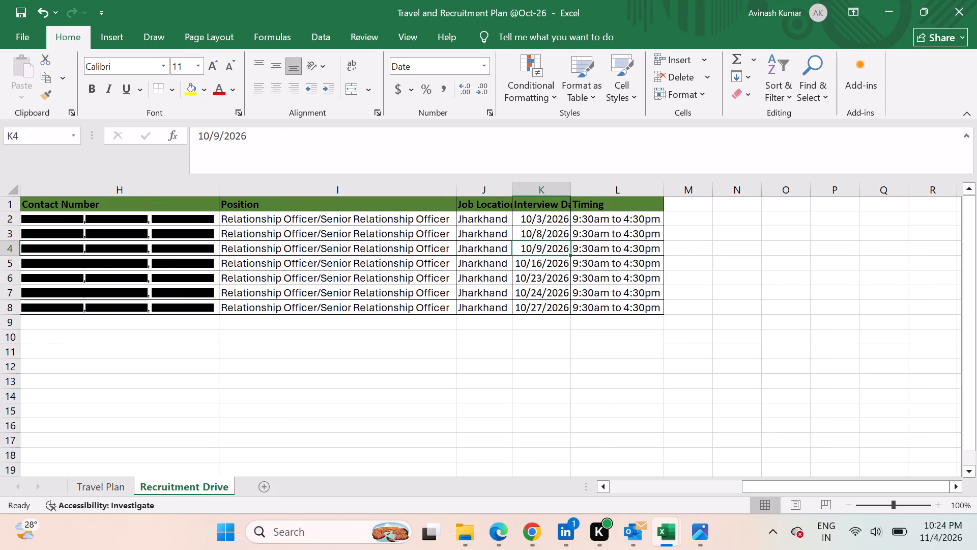
key("Down")
key("Down")
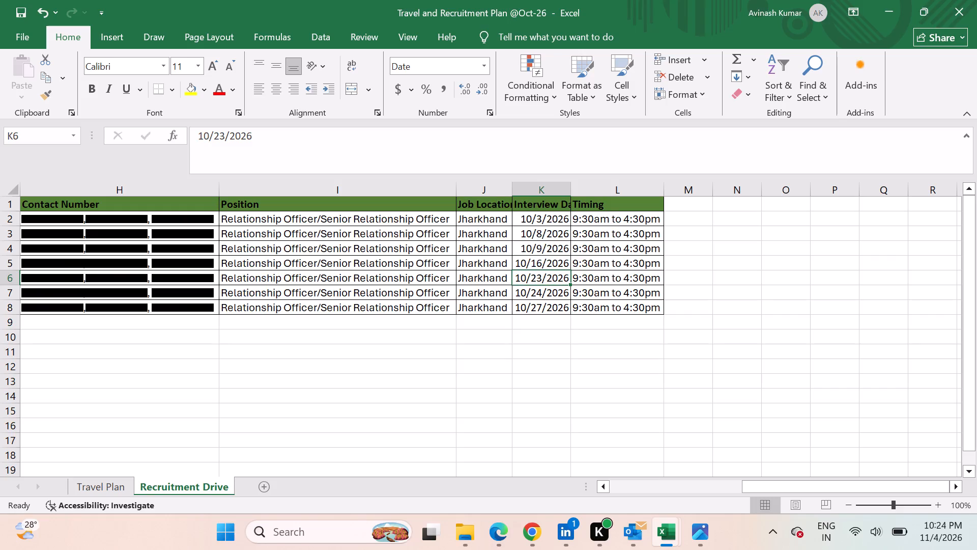
key("Up")
key("Up")
key("Up")
key("Up")
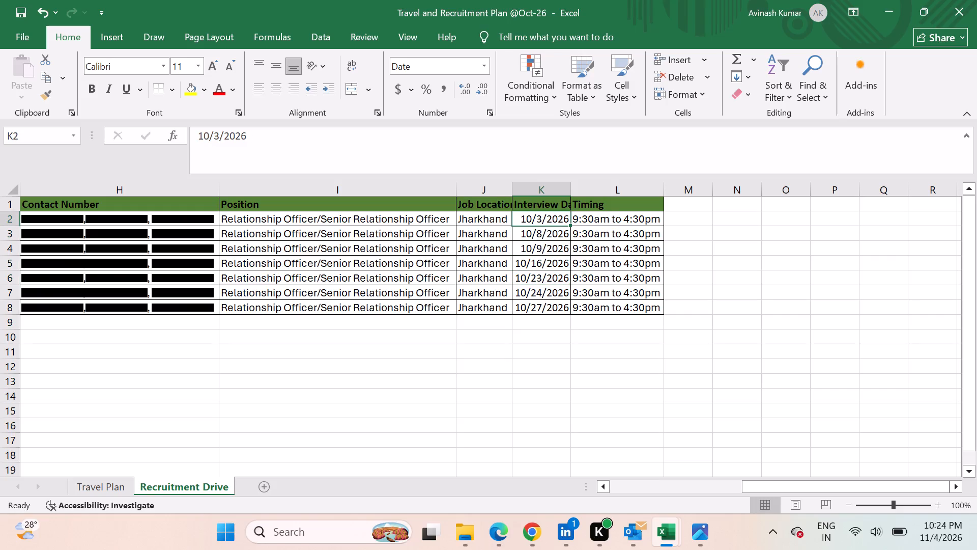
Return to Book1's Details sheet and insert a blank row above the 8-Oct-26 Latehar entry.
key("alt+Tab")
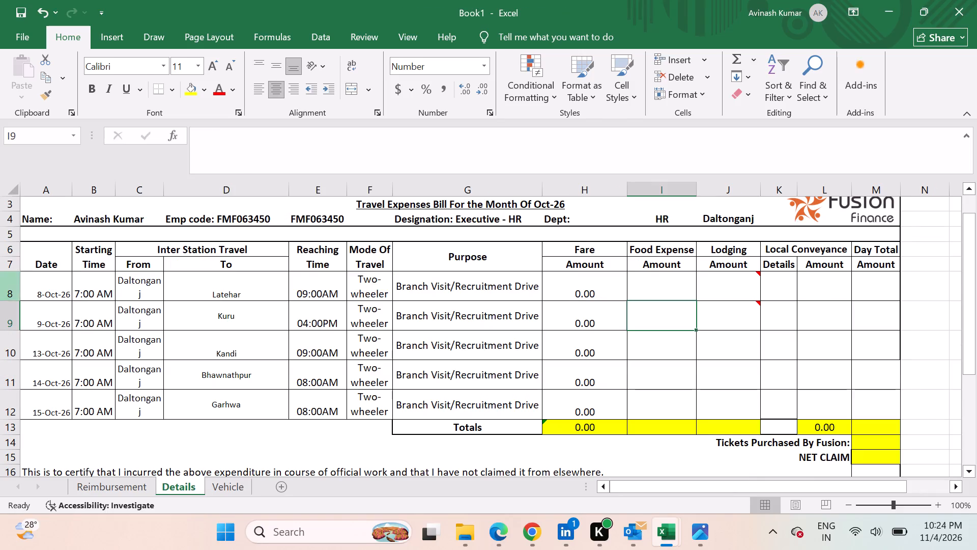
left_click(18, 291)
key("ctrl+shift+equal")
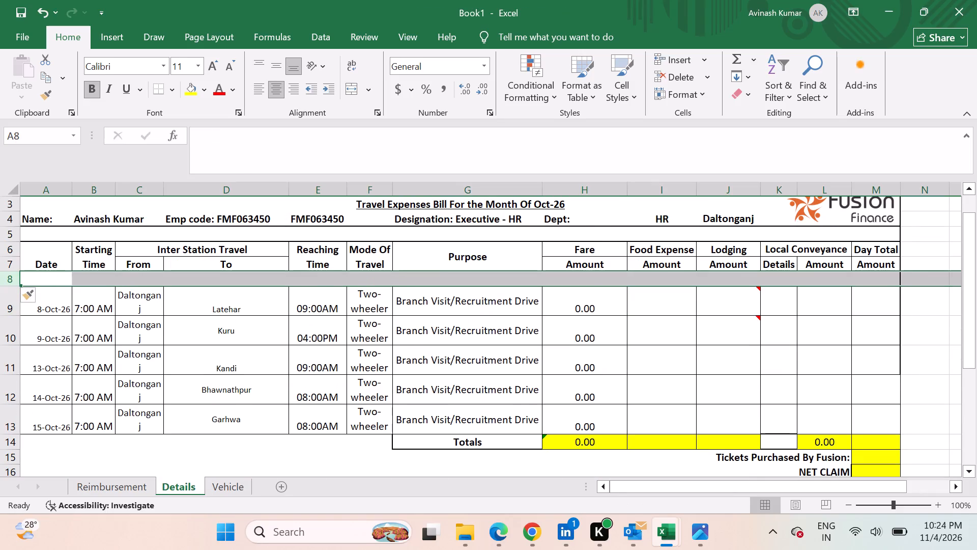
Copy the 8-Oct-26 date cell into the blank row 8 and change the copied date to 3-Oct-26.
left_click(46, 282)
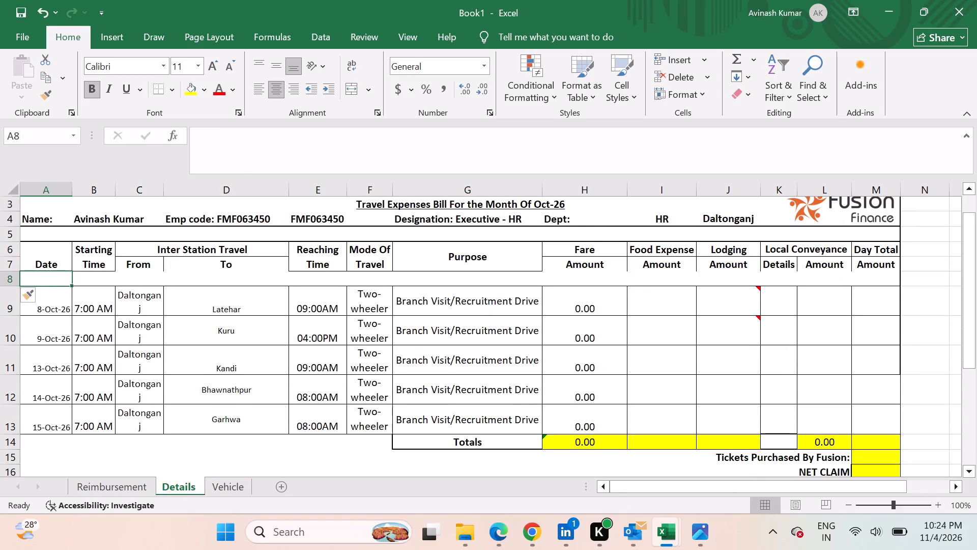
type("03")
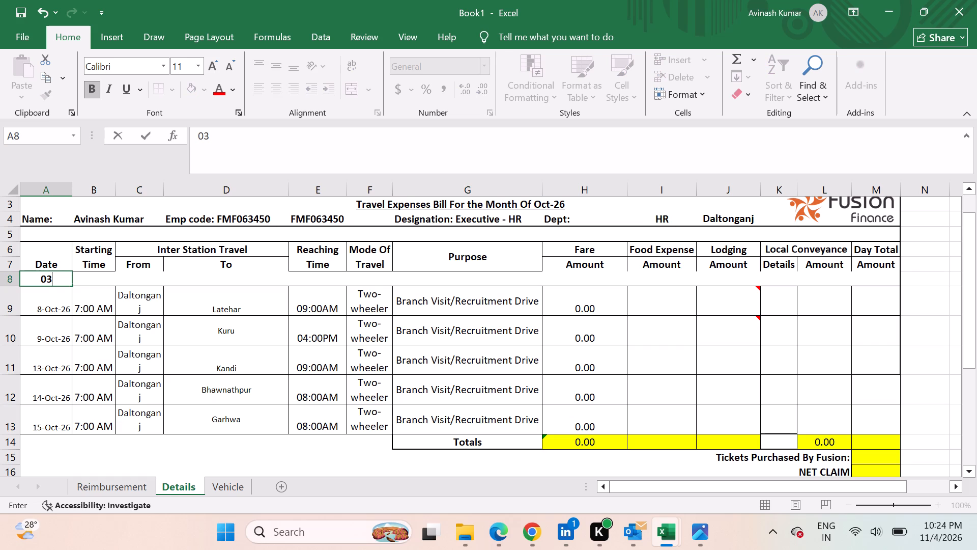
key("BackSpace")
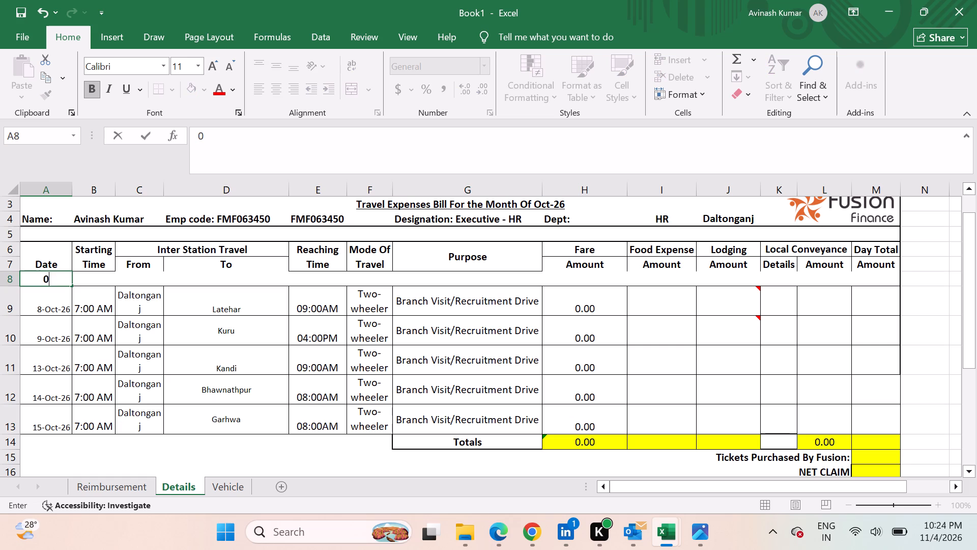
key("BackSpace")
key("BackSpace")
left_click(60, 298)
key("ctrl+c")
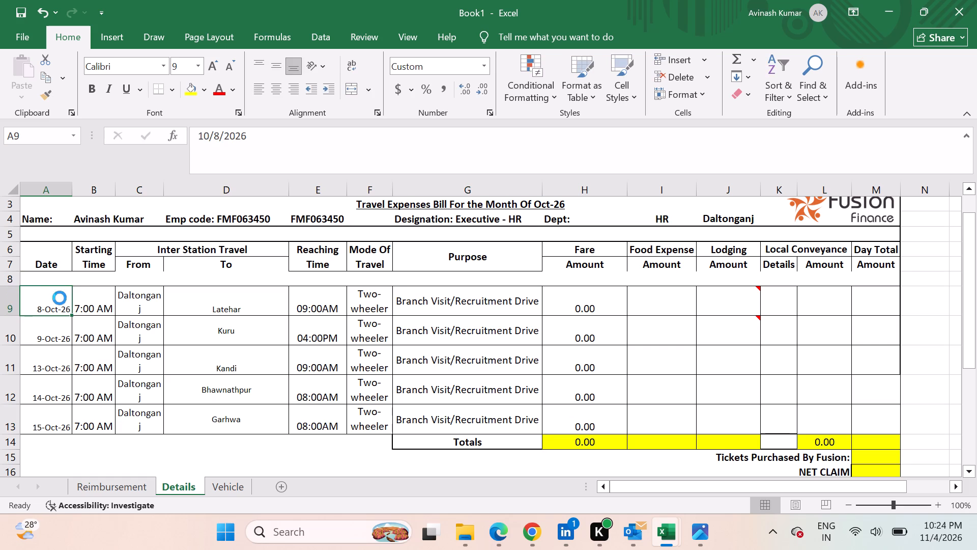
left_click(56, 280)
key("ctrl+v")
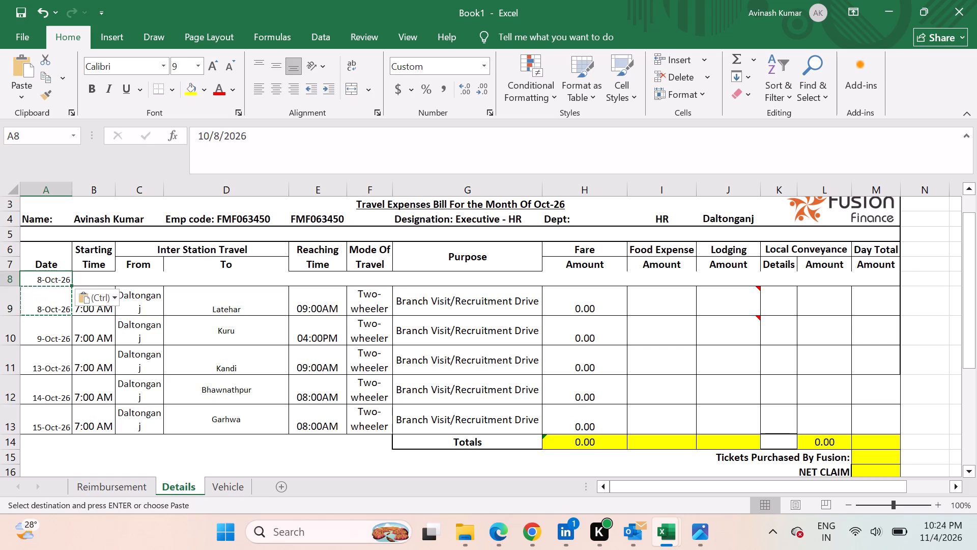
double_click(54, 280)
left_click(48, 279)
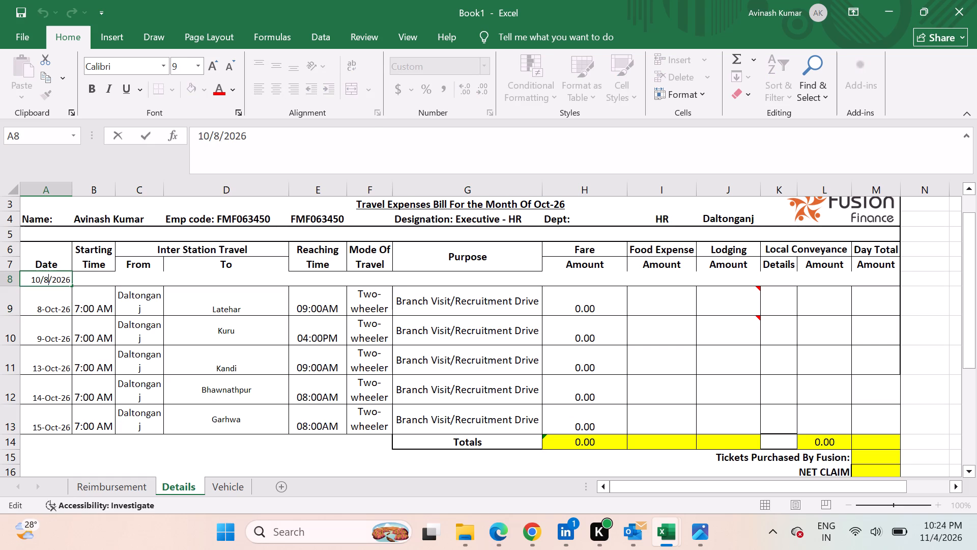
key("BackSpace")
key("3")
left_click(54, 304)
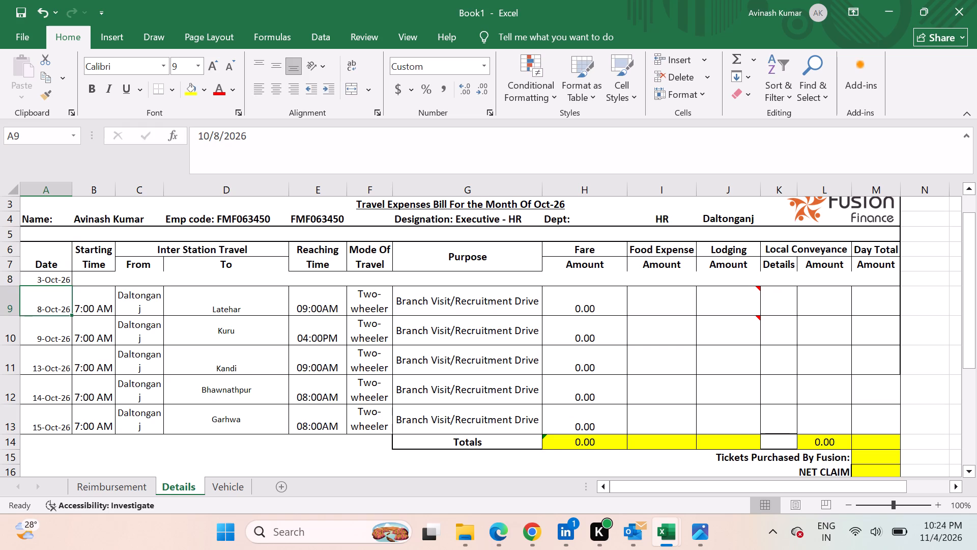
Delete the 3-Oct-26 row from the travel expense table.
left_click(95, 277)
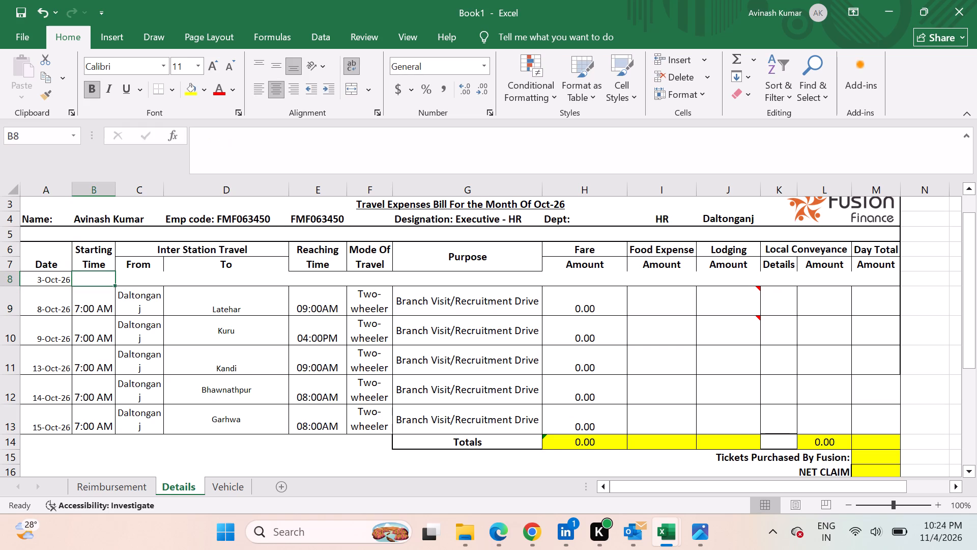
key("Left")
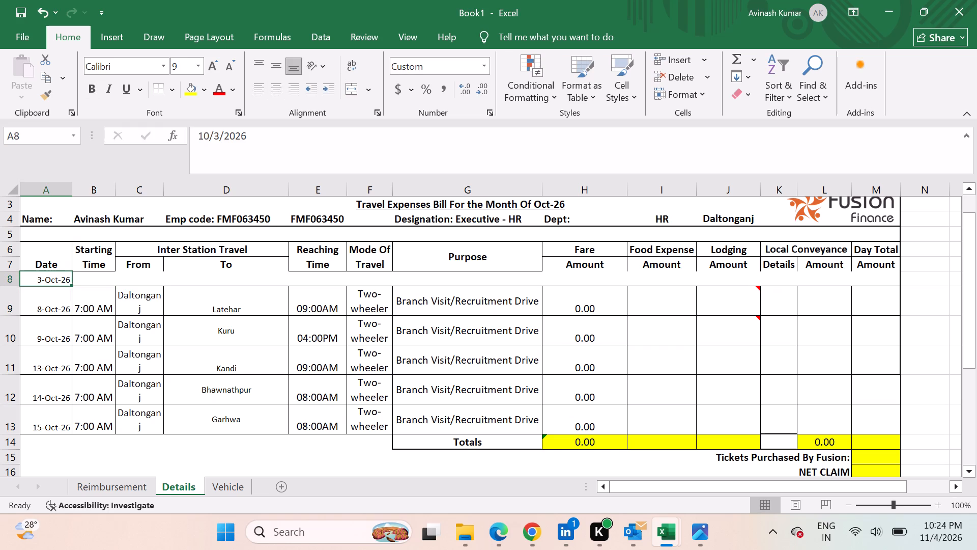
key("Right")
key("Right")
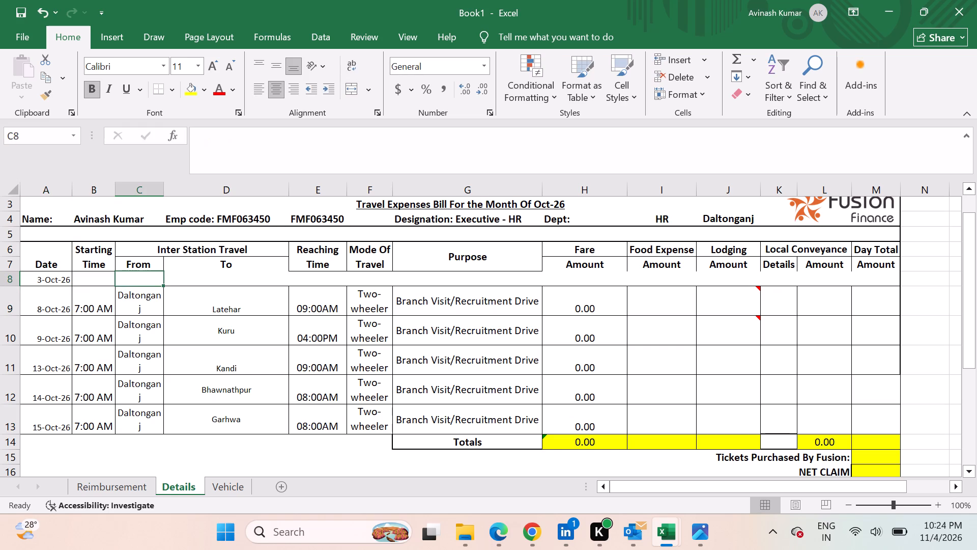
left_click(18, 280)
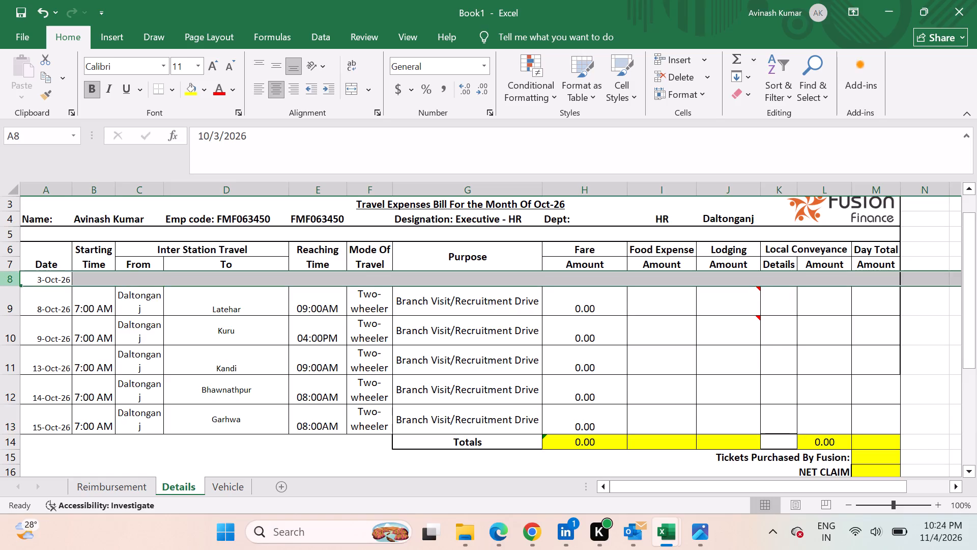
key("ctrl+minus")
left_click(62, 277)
Compare the Recruitment Drive interview dates in the plan workbook with the travel dates on Book1's Details sheet.
key("alt+Tab")
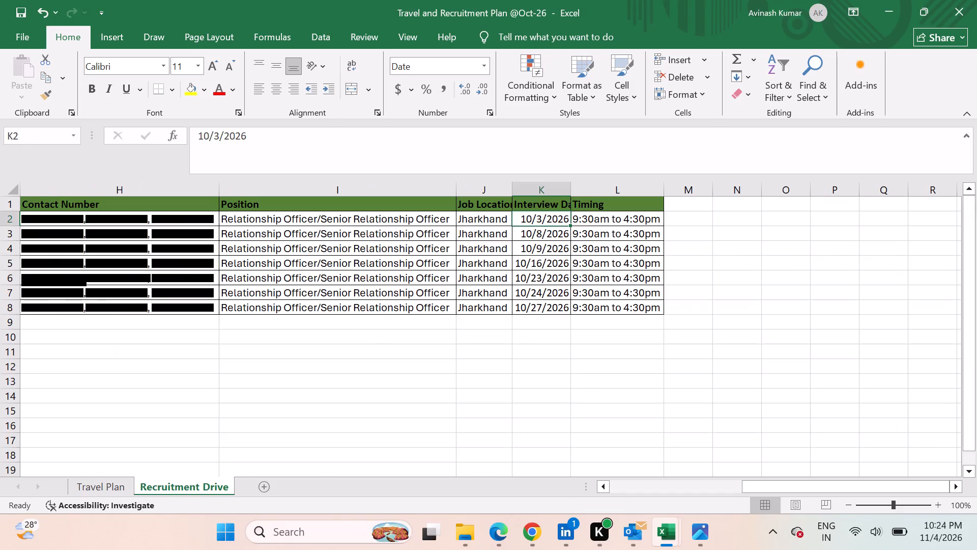
key("Down")
key("Down")
key("Down")
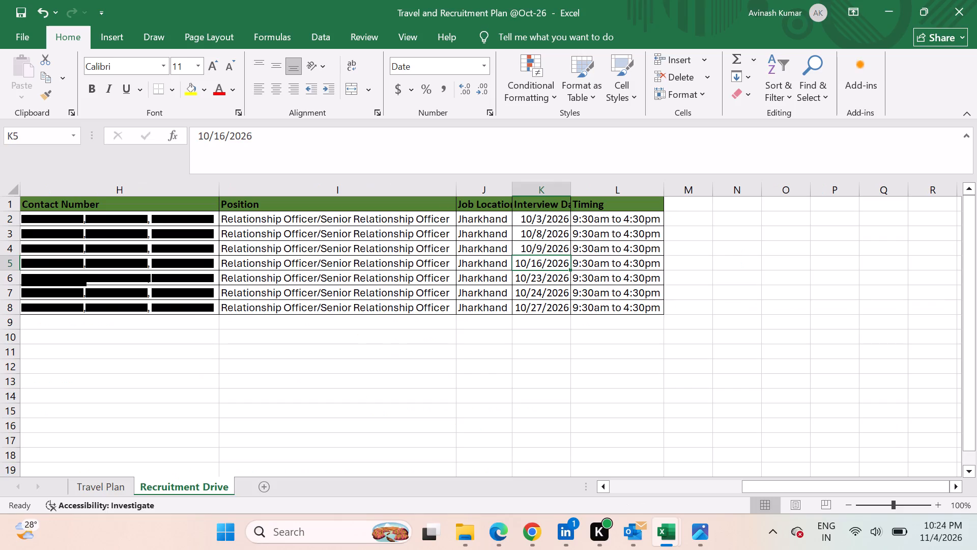
key("alt+Tab")
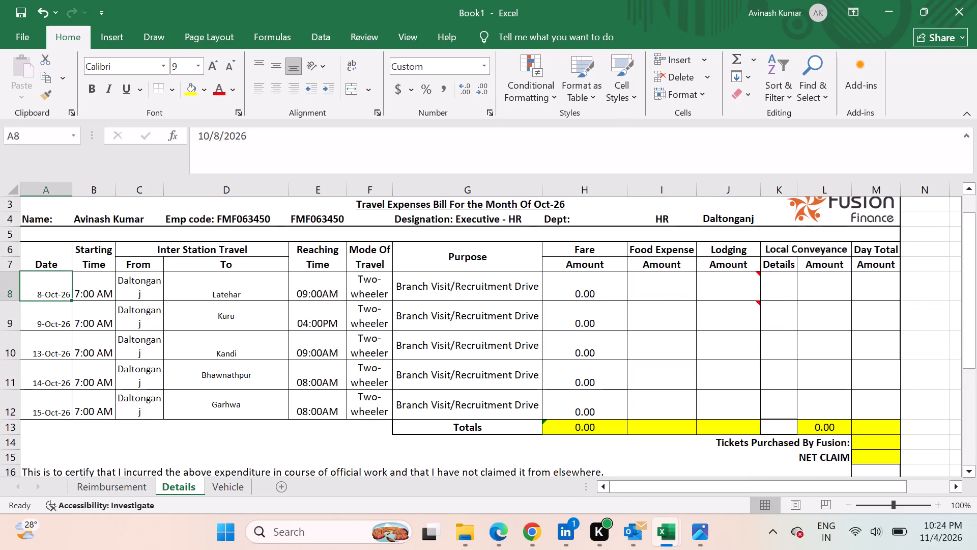
key("alt+Tab")
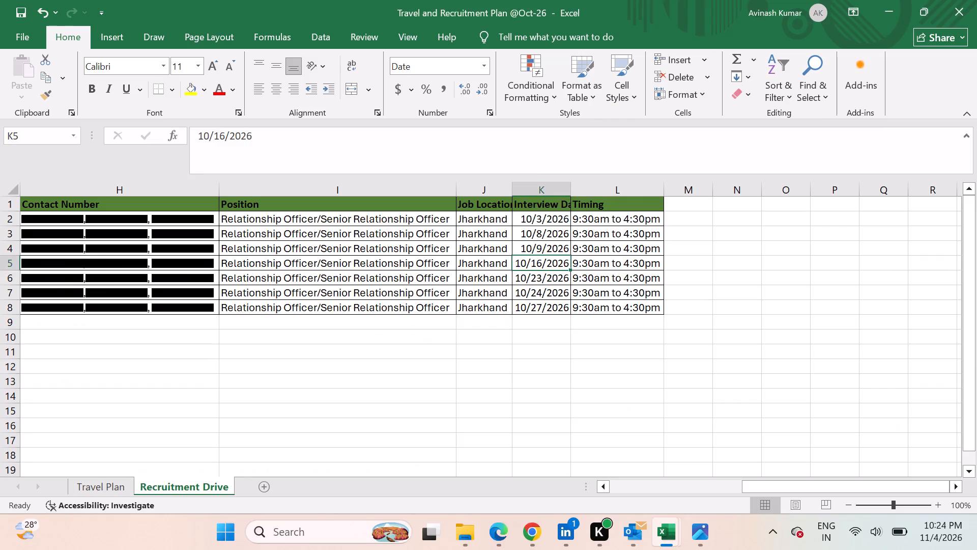
key("alt+Tab")
key("alt+Tab")
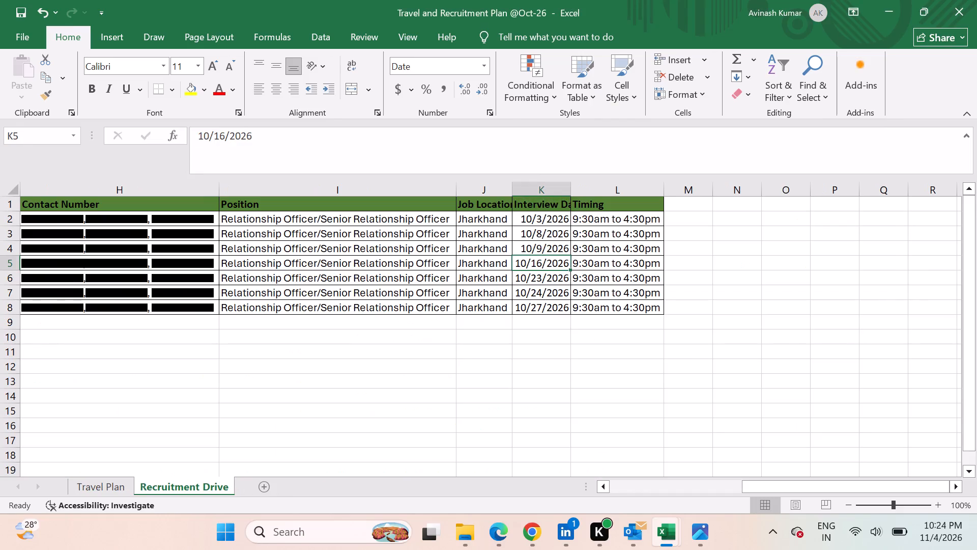
Check the branch names against their interview dates on the Recruitment Drive sheet, particularly the Garhwa and Chattarpur-JH rows.
key("Left")
key("Right")
key("Left")
key("Left")
key("Left")
key("Left")
key("Left")
key("Left")
key("Left")
key("Left")
key("Left")
key("Left")
key("Left")
key("Left")
key("Left")
key("Left")
key("Left")
key("Left")
key("Left")
key("Left")
key("Left")
key("Left")
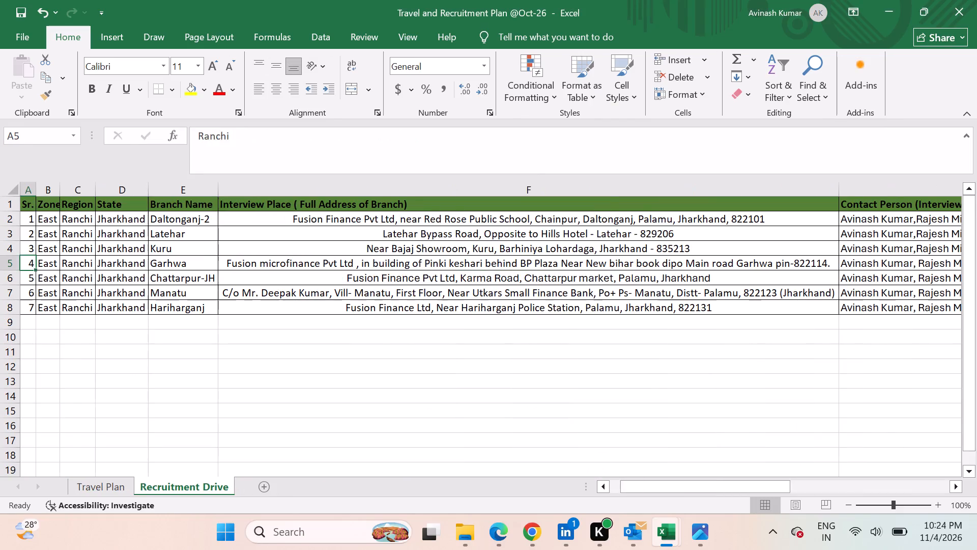
key("Right")
key("Right")
key("Right")
key("Right")
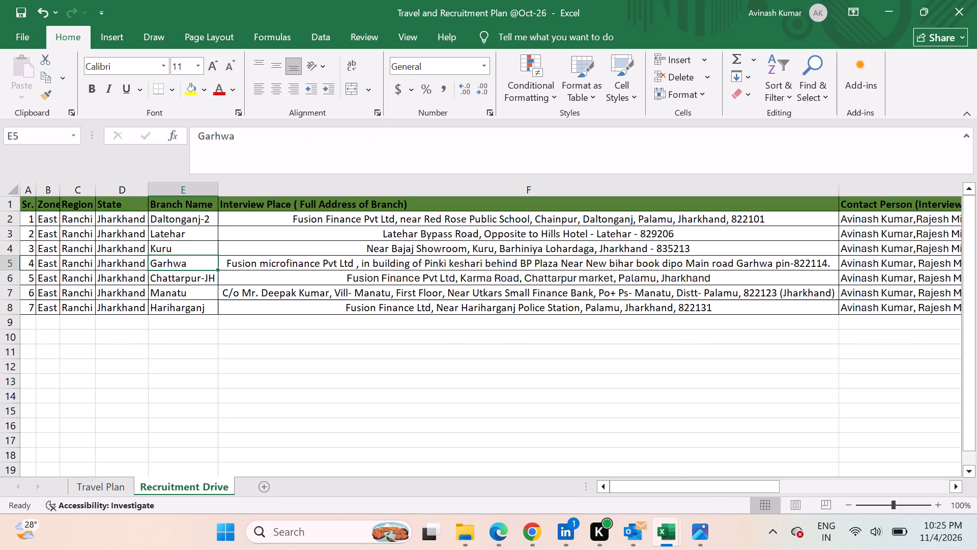
key("Down")
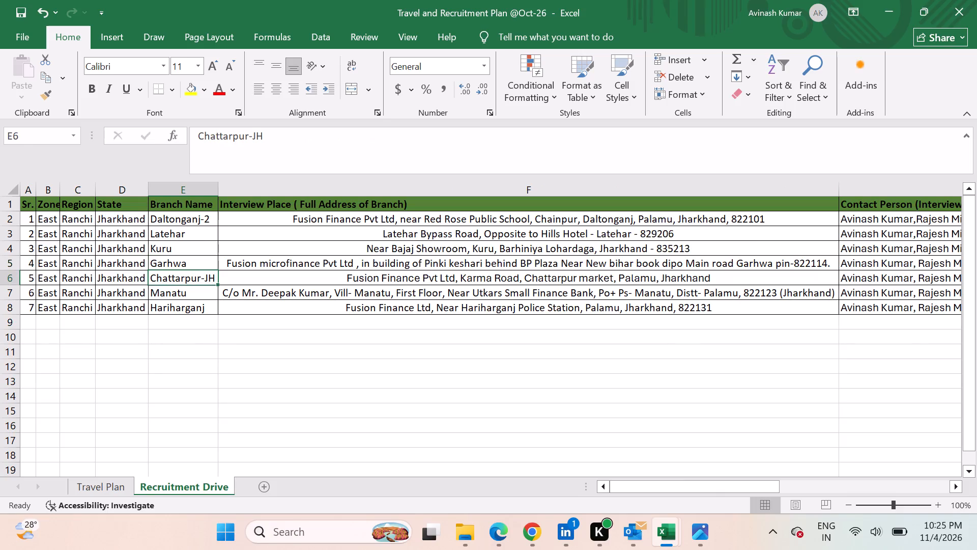
key("Right")
key("Right")
key("Right")
key("Right")
key("Right")
key("Right")
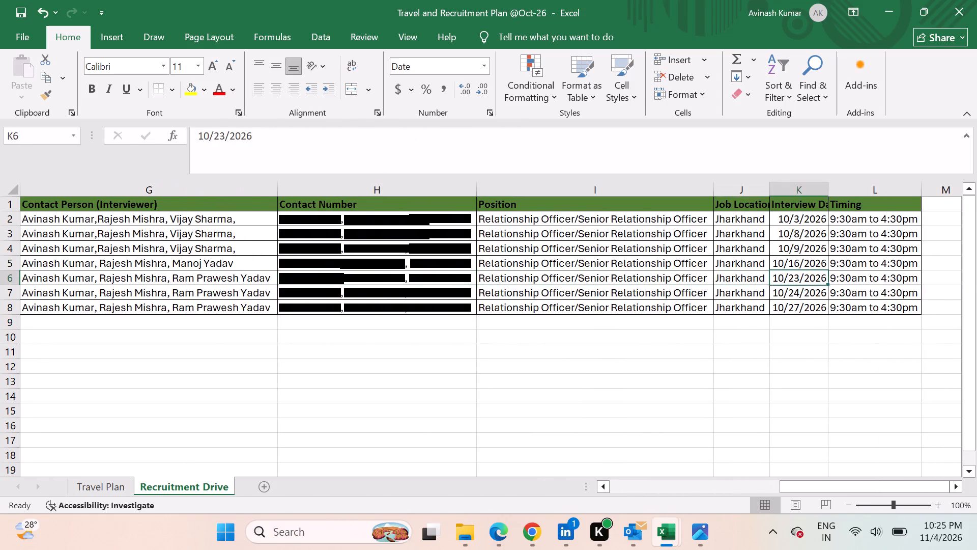
key("Left")
key("Left")
key("Left")
key("Left")
key("Left")
key("Left")
key("Left")
key("Left")
key("Left")
key("Left")
key("Left")
key("Left")
key("Left")
key("Left")
key("Left")
key("Left")
key("Left")
key("Left")
key("Left")
key("Left")
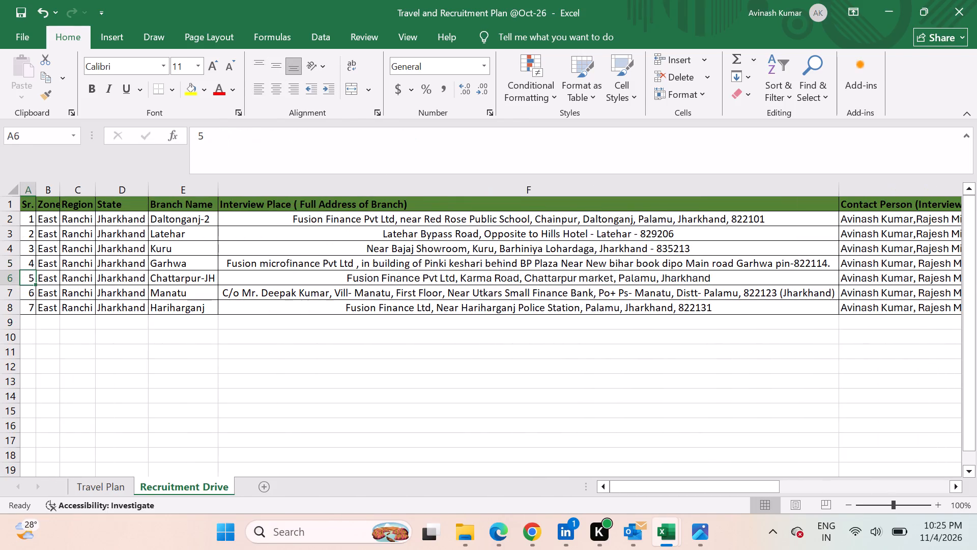
Switch to Book1 and insert three blank rows above the Totals row on the Details sheet.
key("alt+Tab")
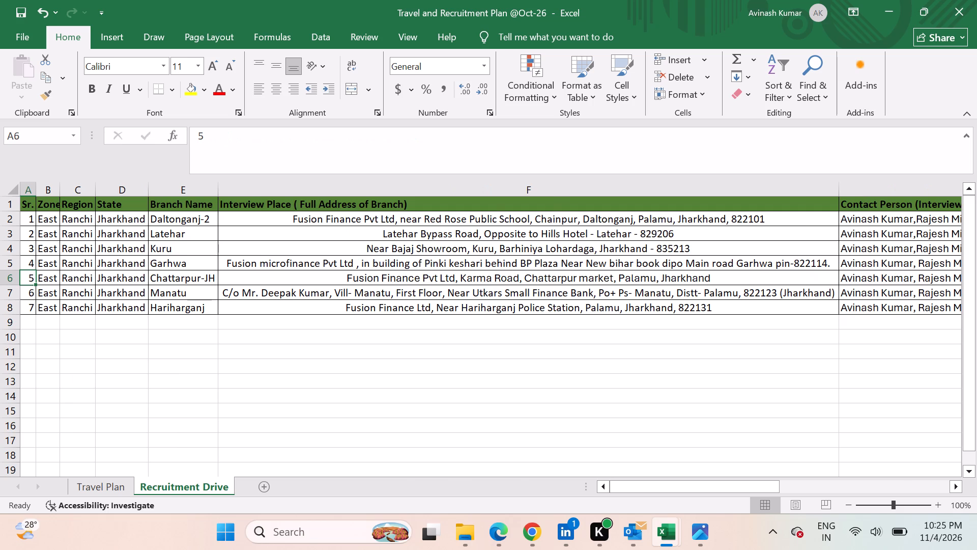
key("Down")
key("Down")
key("Down")
key("Down")
key("Down")
key("Down")
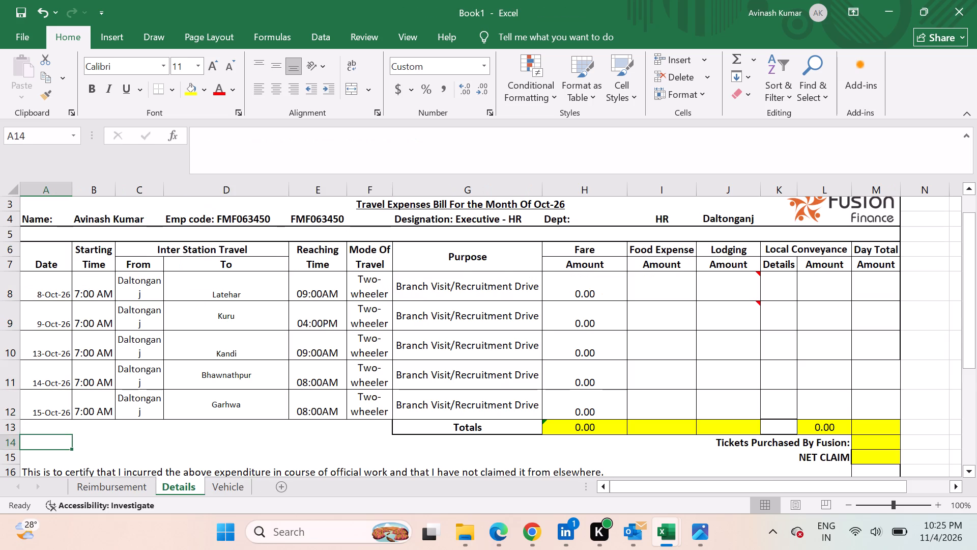
key("Down")
key("Up")
key("Up")
key("Up")
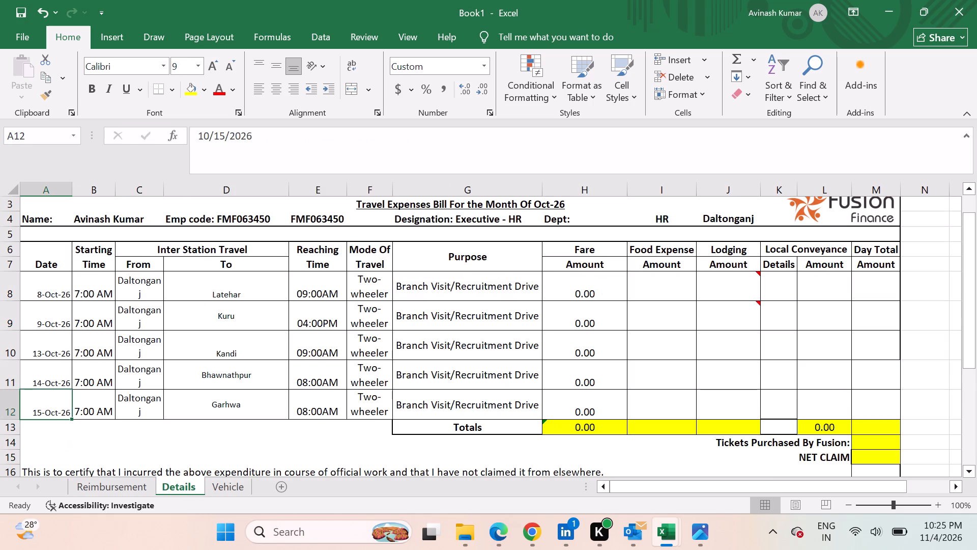
left_click(12, 426)
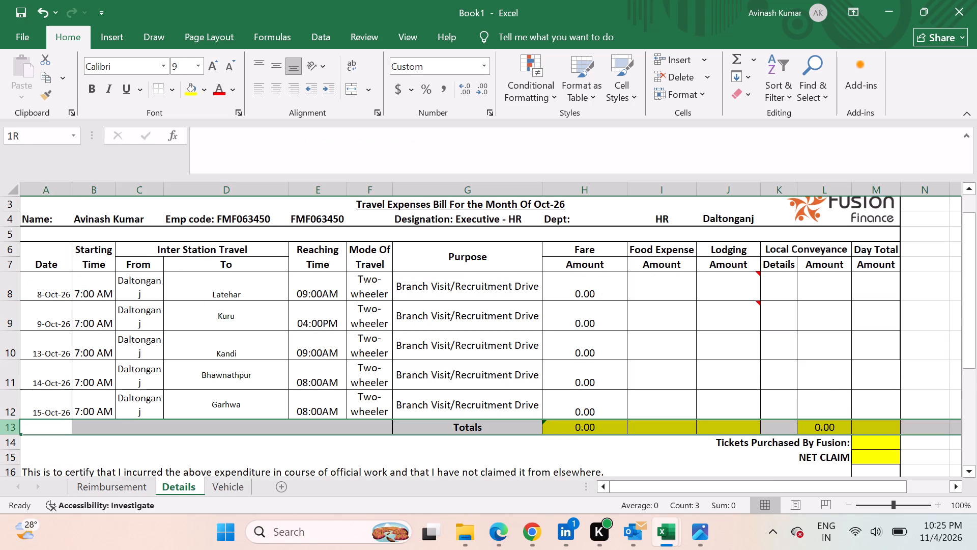
key("ctrl+shift+equal")
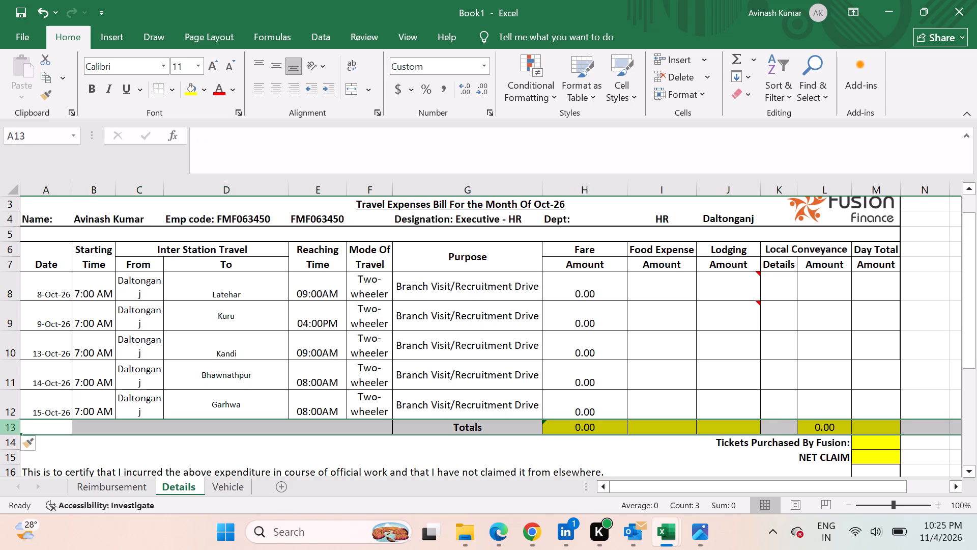
key("ctrl+shift+equal")
key("ctrl+shift+equal")
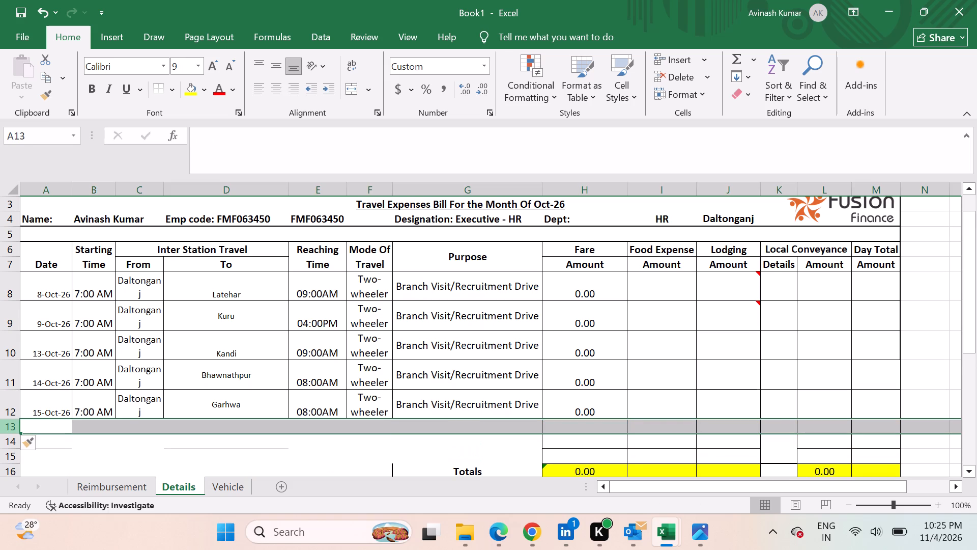
Fill the 15-Oct-26 date down into rows 13 and 14, and change the row 13 date to 23-Oct-26.
scroll(152, 378, "down", 1)
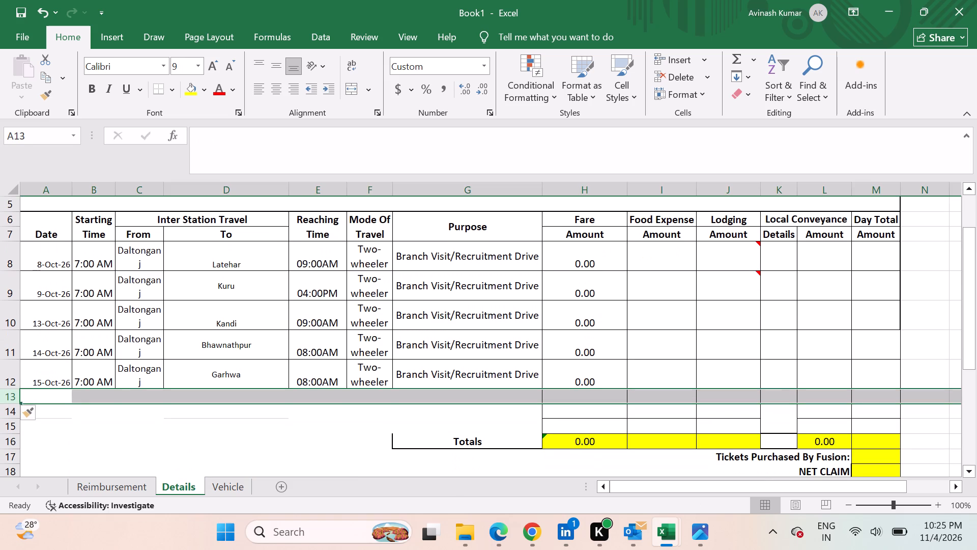
key("Up")
key("shift+Down")
key("shift+Down")
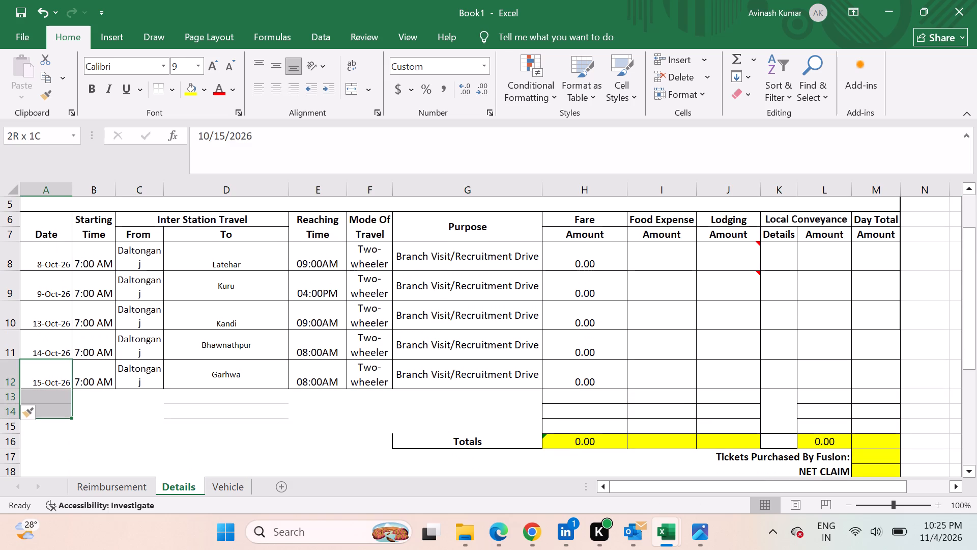
key("ctrl+d")
double_click(51, 397)
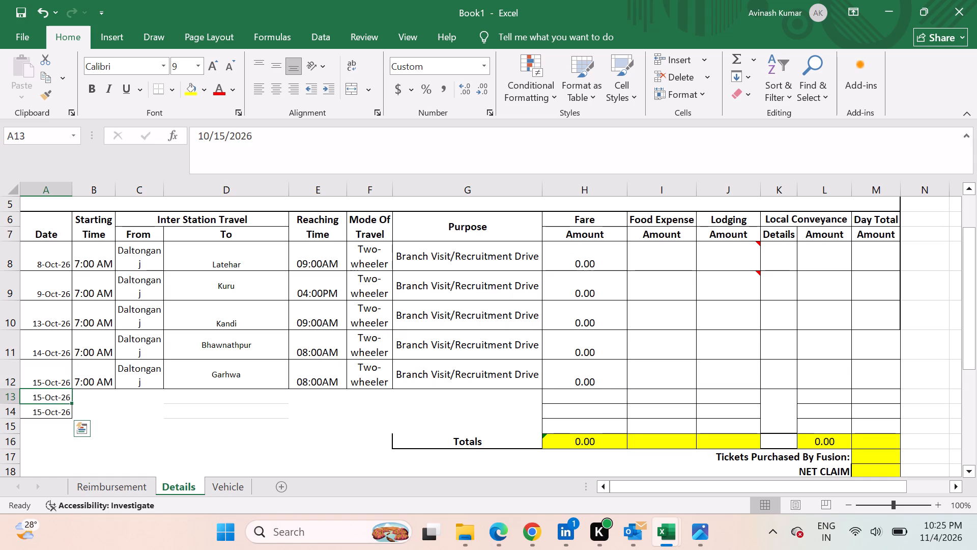
left_click(46, 397)
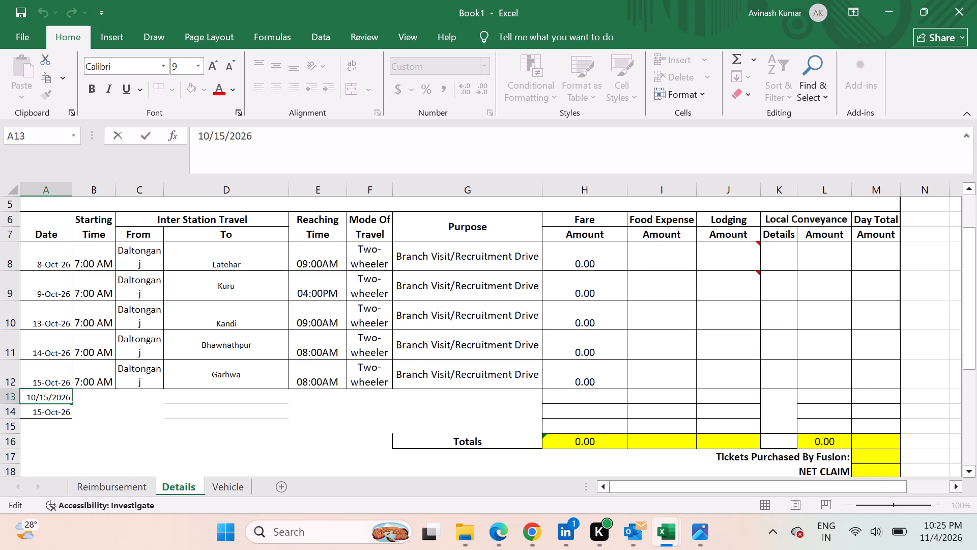
left_click(47, 398)
key("BackSpace")
key("3")
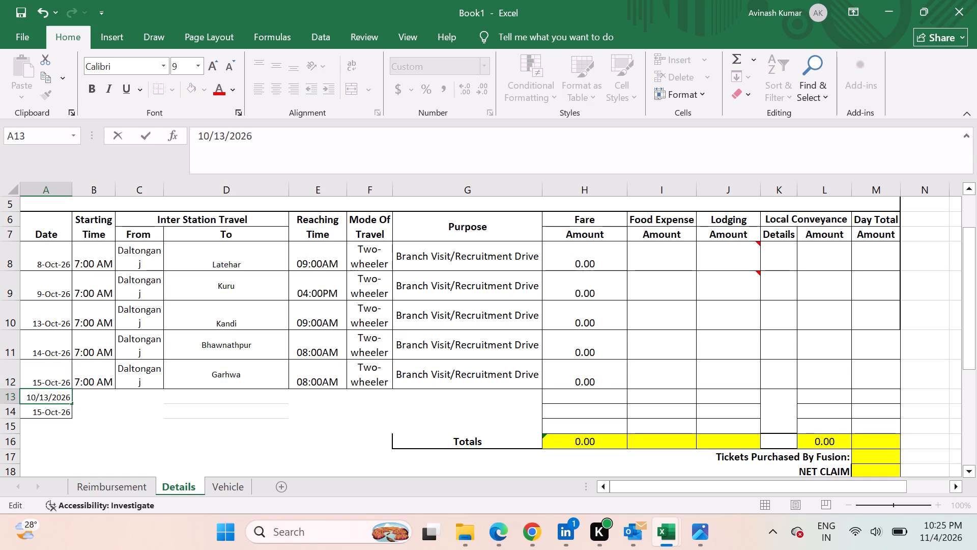
key("BackSpace")
key("BackSpace")
type("23")
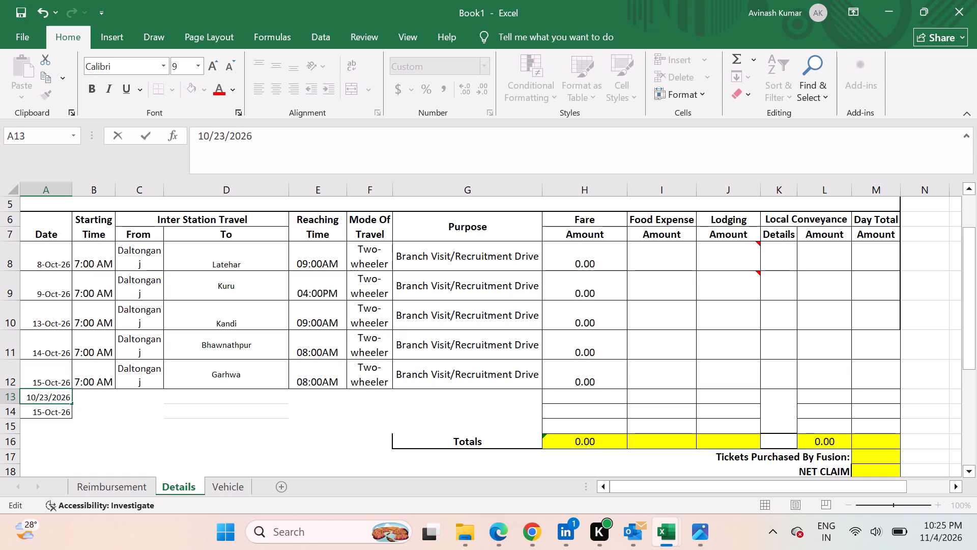
Change the row 14 date to 24-Oct-26.
left_click(52, 412)
double_click(51, 412)
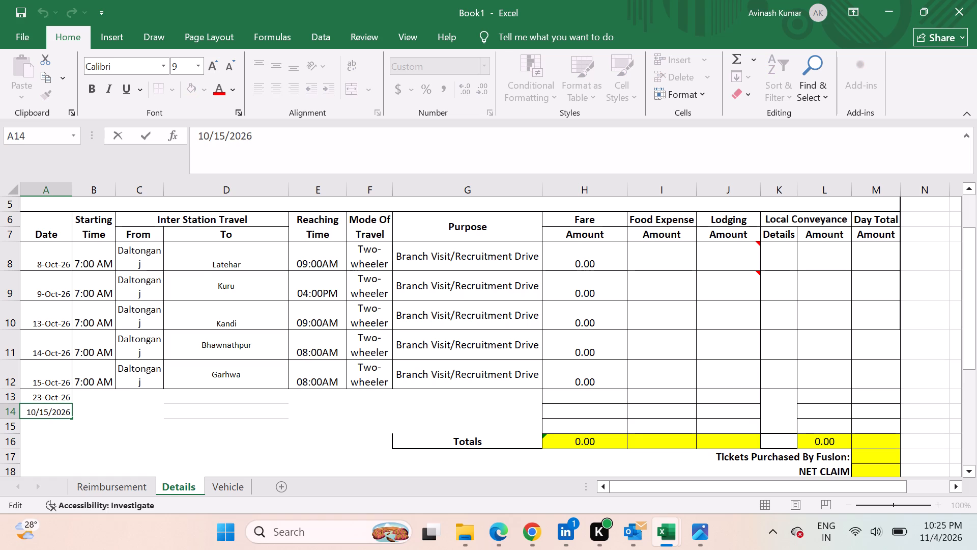
left_click(46, 411)
left_click(48, 411)
key("BackSpace")
key("BackSpace")
type("24")
left_click(48, 398)
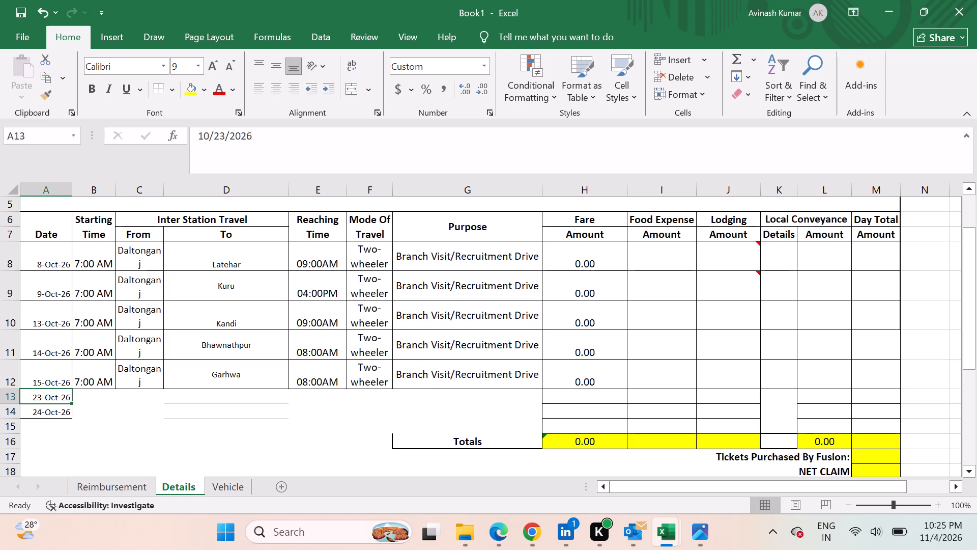
Fill the 24-Oct-26 date down into row 15 and change the copy to 27-Oct-26.
key("Down")
key("Down")
key("Down")
key("Up")
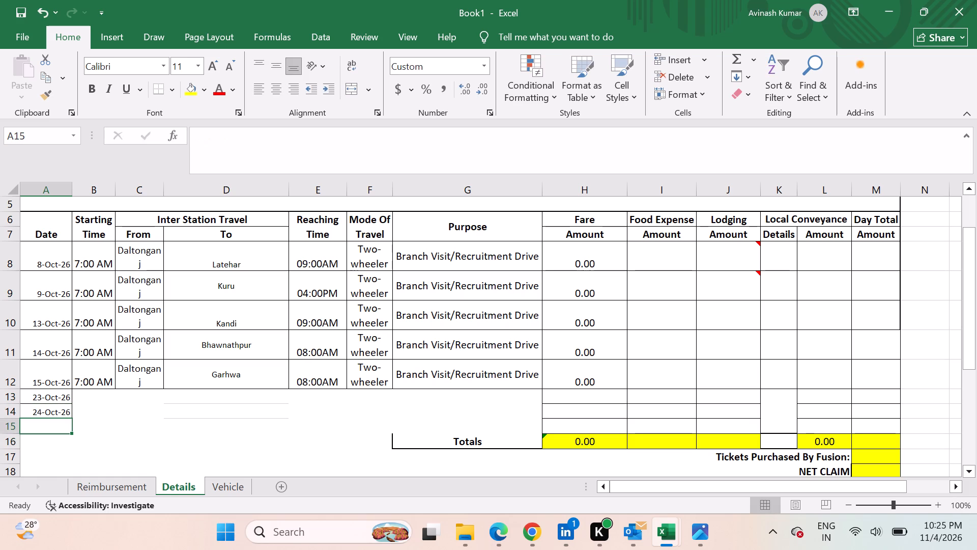
key("Up")
key("shift+Down")
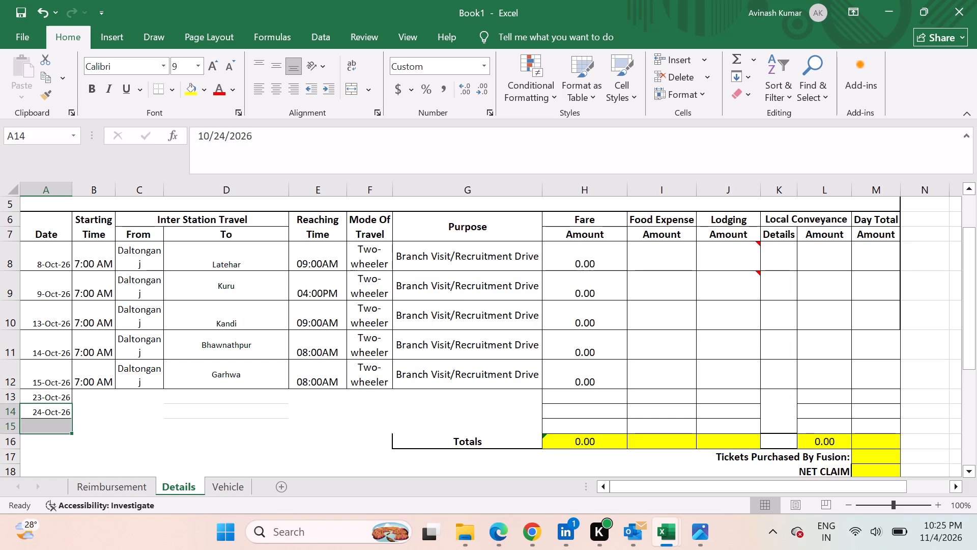
key("ctrl+d")
double_click(45, 428)
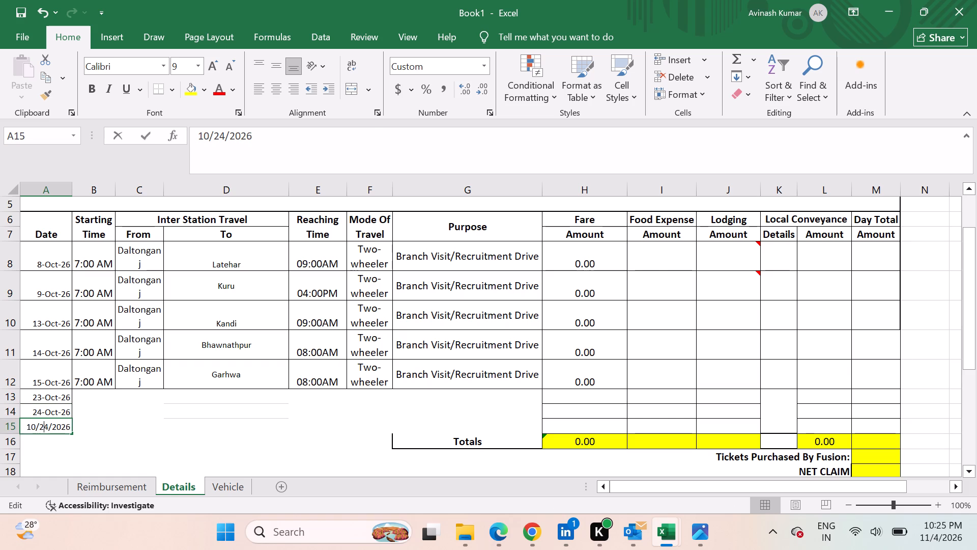
left_click(48, 428)
key("BackSpace")
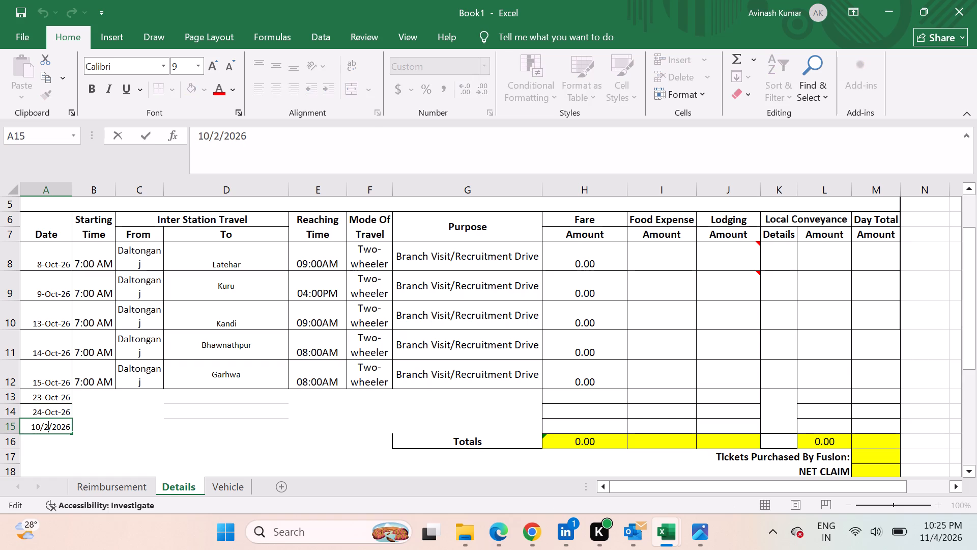
key("7")
Fill the 7:00 AM starting time from row 12 down through rows 13 to 15.
left_click(109, 388)
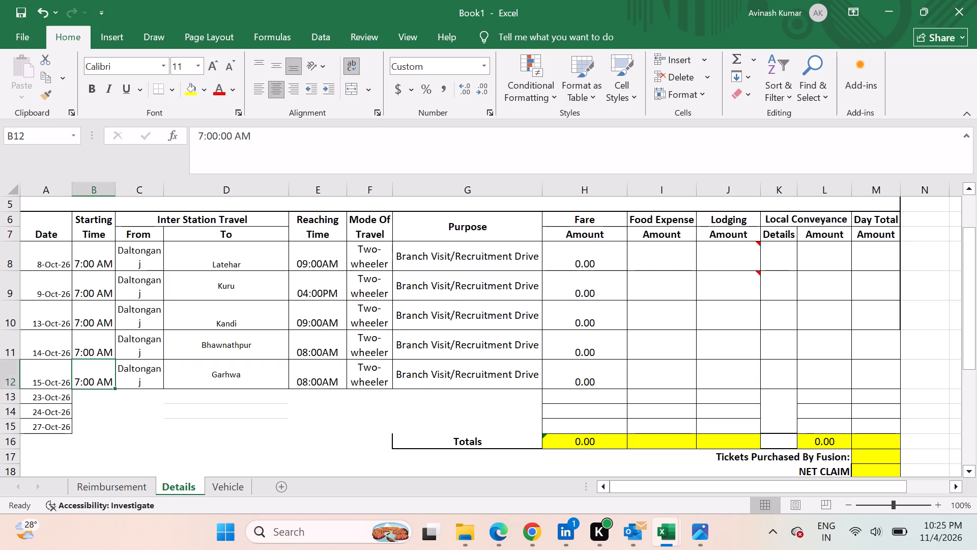
key("shift+Down")
key("shift+Down")
key("shift+Down")
key("ctrl+d")
Fill the Daltonganj departure station from row 12 down through rows 13 to 15.
key("Right")
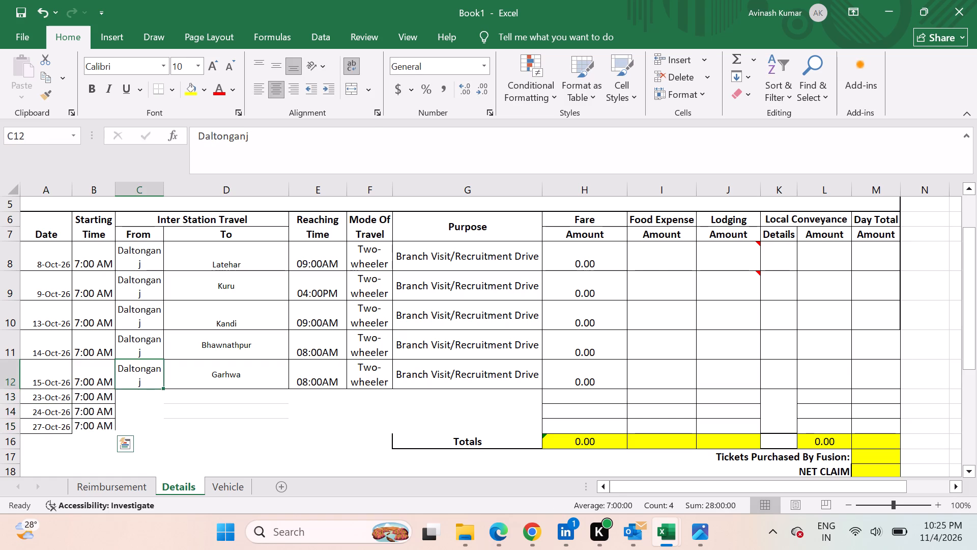
key("shift+Down")
key("shift+Down")
key("shift+Down")
key("ctrl+d")
Enter Chattarpur-JH as the destination for the 23-Oct-26 trip.
key("Right")
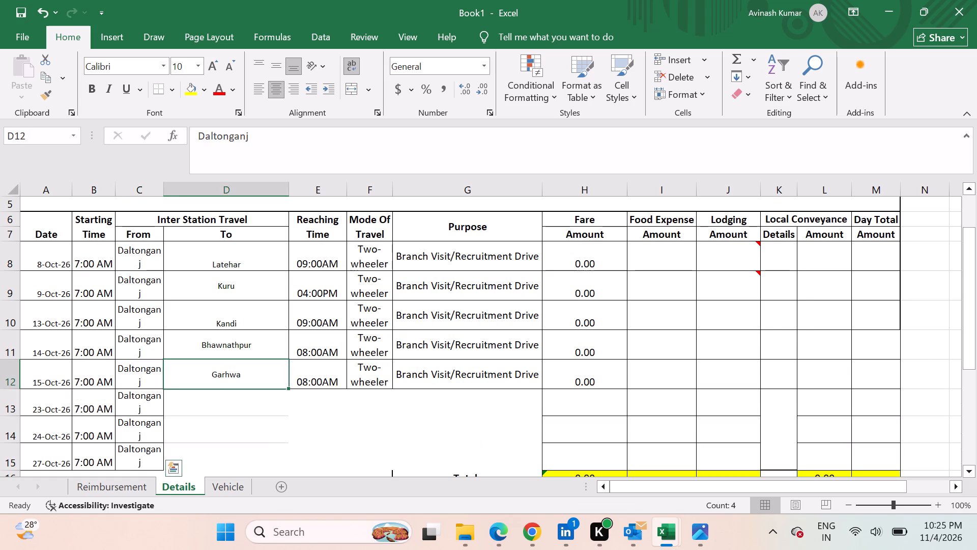
key("Down")
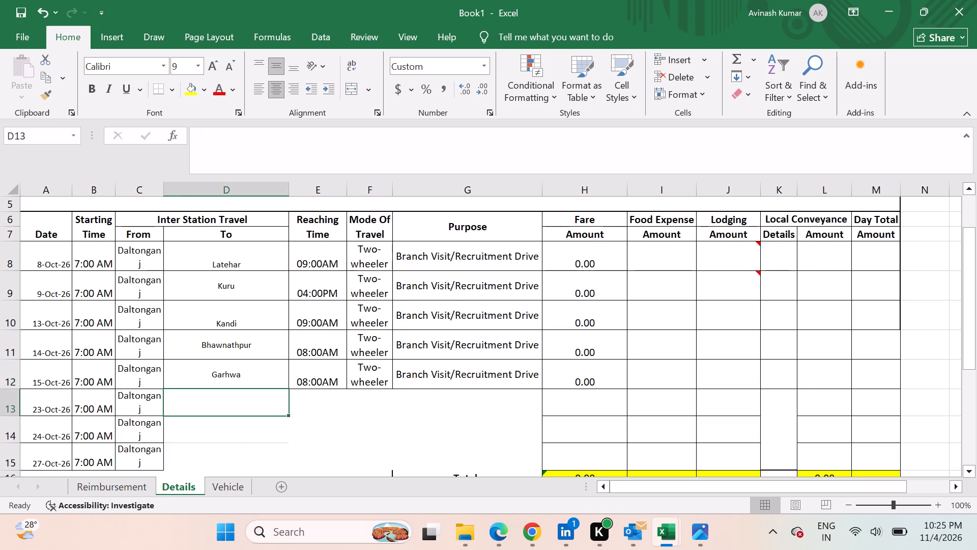
type("Cha")
type("ttar")
type("pur")
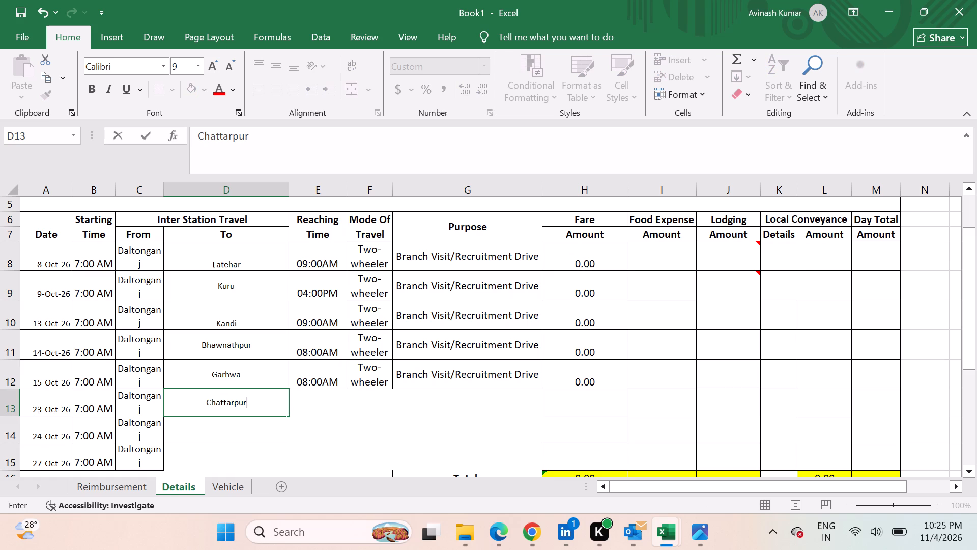
key("minus")
type("JH")
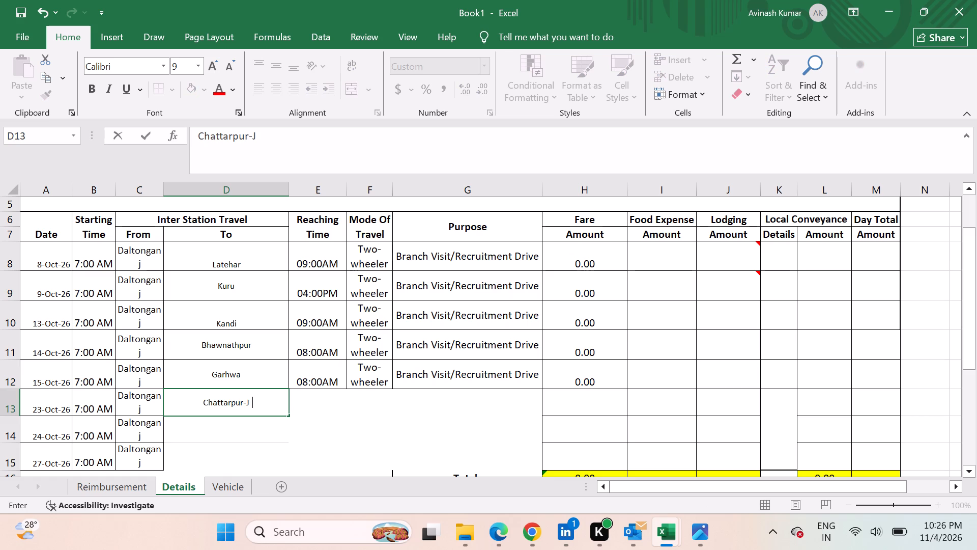
key("Down")
key("Up")
key("Down")
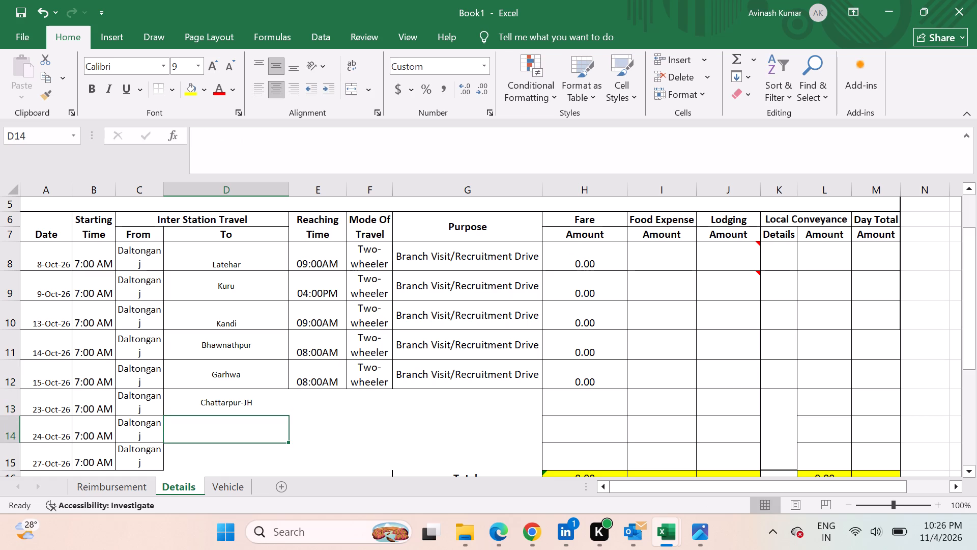
Enter the destinations Hariharganj for 24-Oct-26 and Manatu for 27-Oct-26.
type("Ha")
type("riharganj")
key("Down")
key("Up")
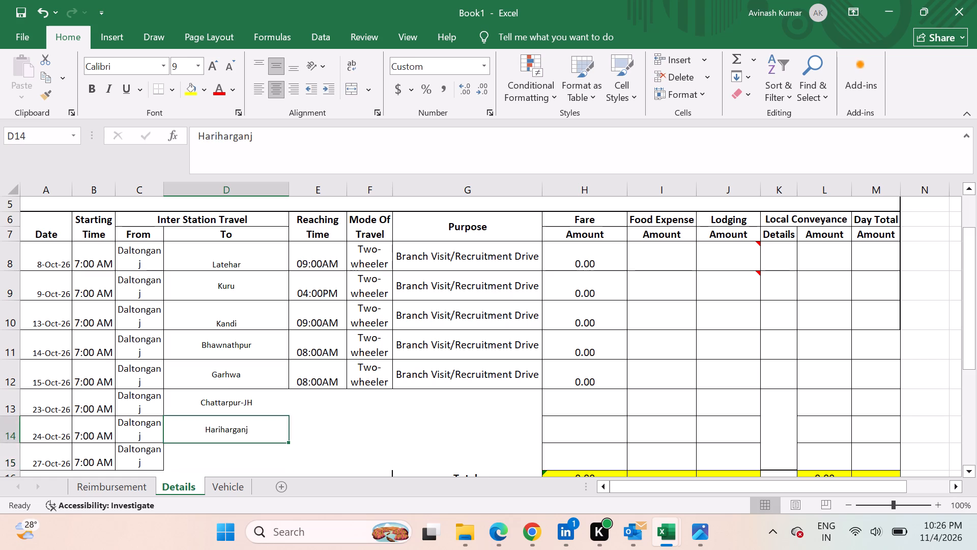
key("Down")
key("Down")
key("Up")
type("Manaru")
key("BackSpace")
key("BackSpace")
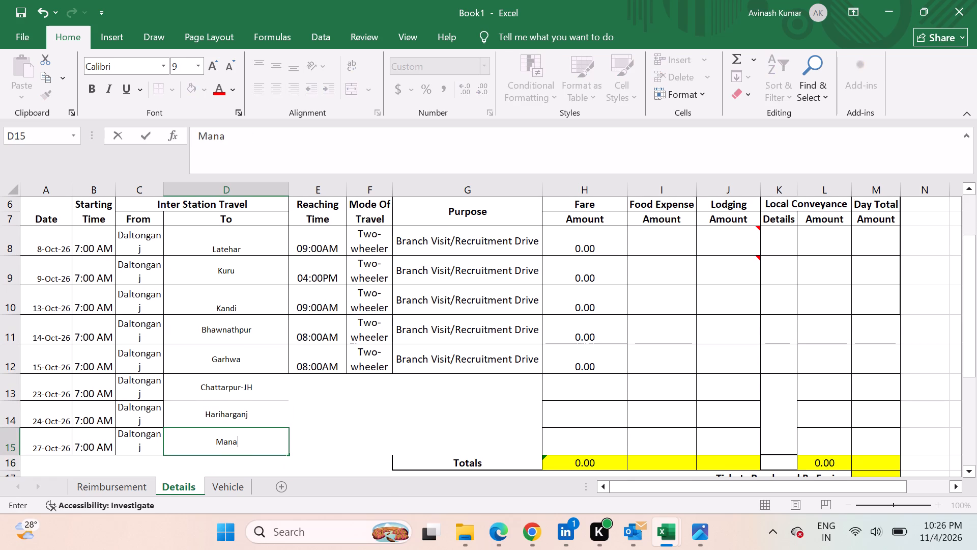
key("t")
key("u")
Copy the 09:00AM reaching time from the Latehar row into the Chattarpur-JH row.
key("Right")
key("Up")
key("Up")
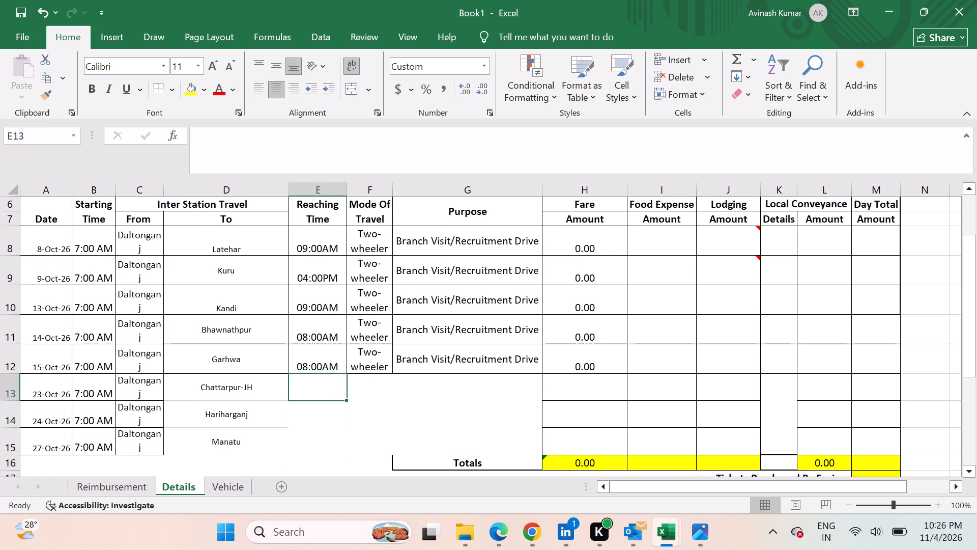
key("Up")
key("Down")
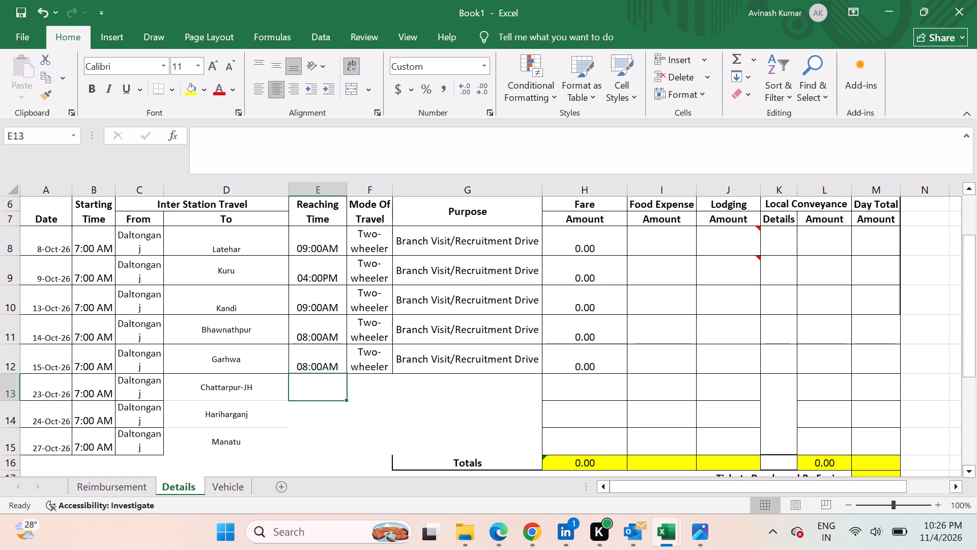
key("Up")
key("Up")
key("Up")
key("Up")
key("Up")
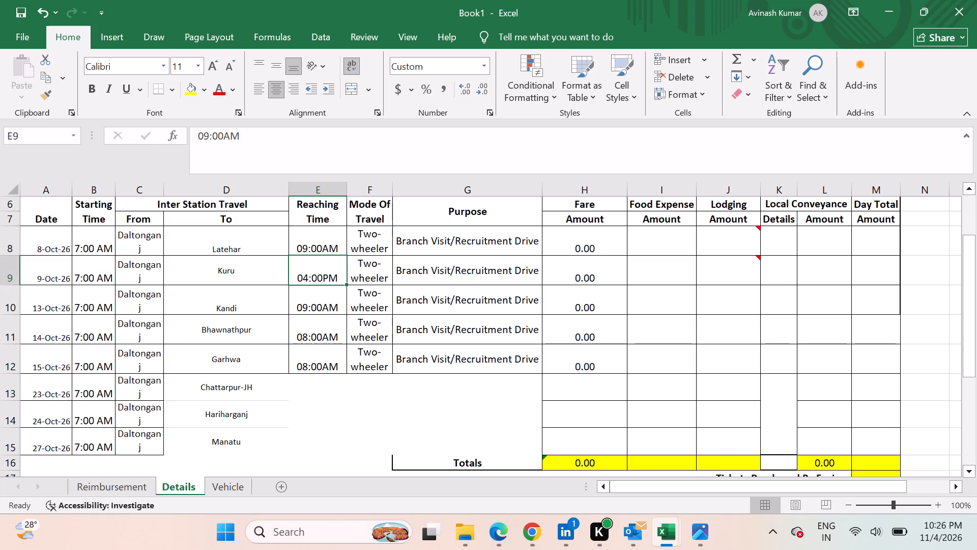
key("ctrl+c")
key("Down")
key("Down")
key("Down")
key("Down")
key("Down")
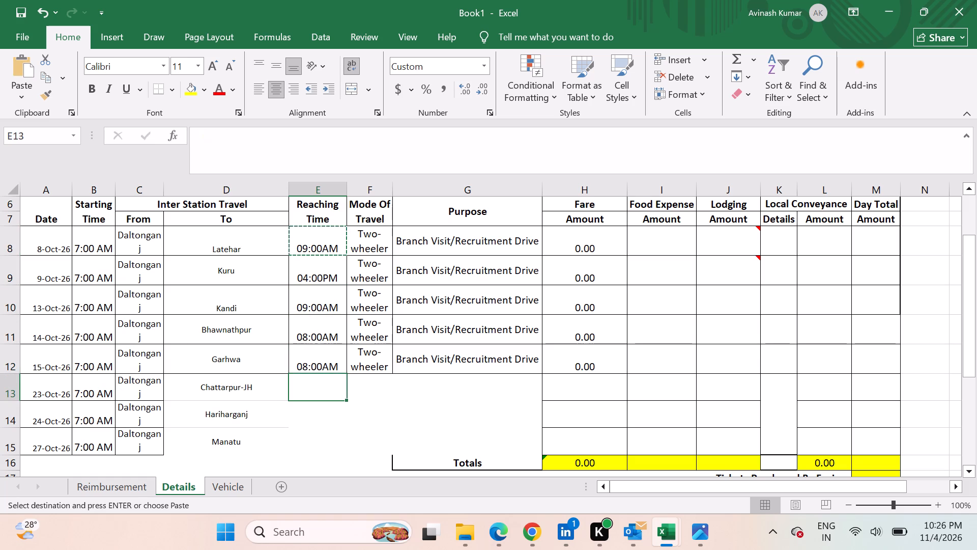
key("ctrl+v")
Fill the 09:00AM reaching time from the Chattarpur-JH row down into the Hariharganj row.
key("Down")
key("Up")
key("shift+Down")
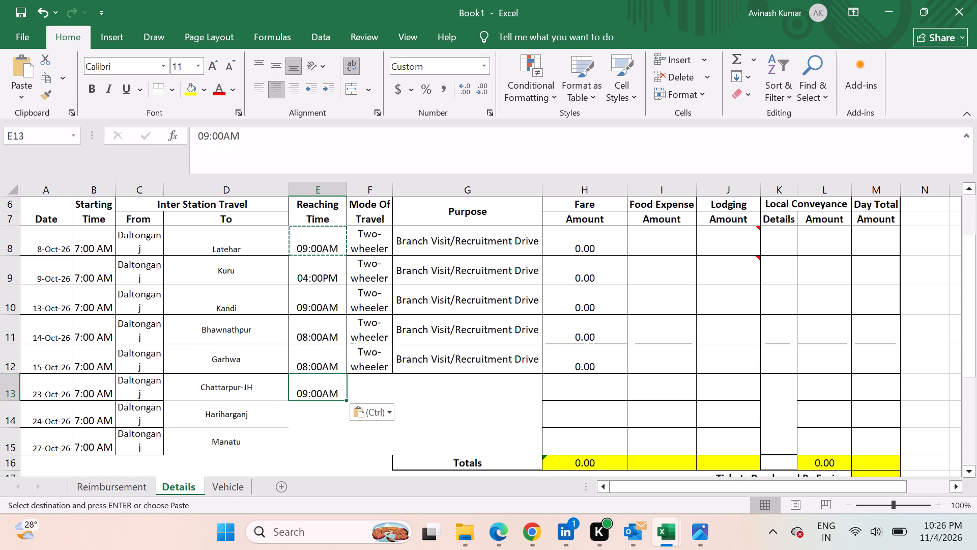
key("ctrl+d")
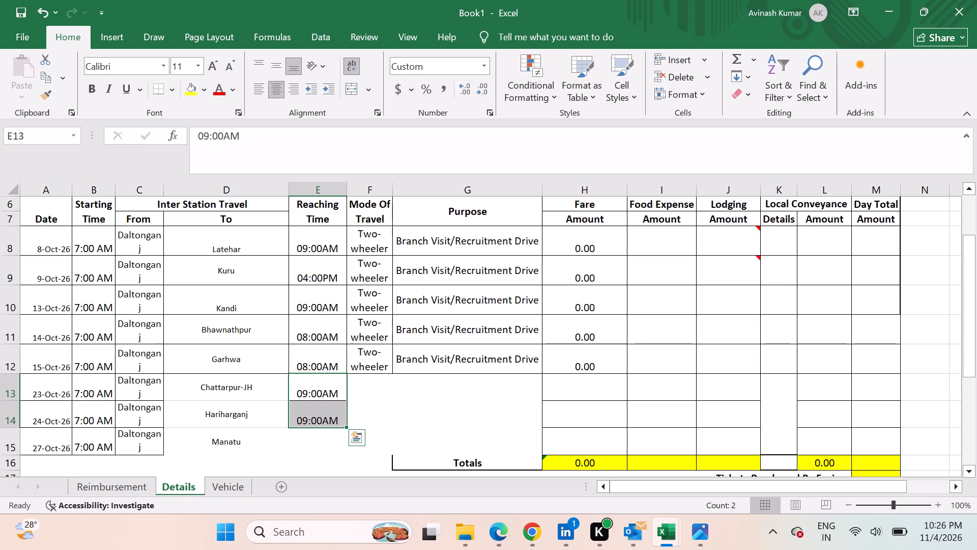
left_click(306, 398)
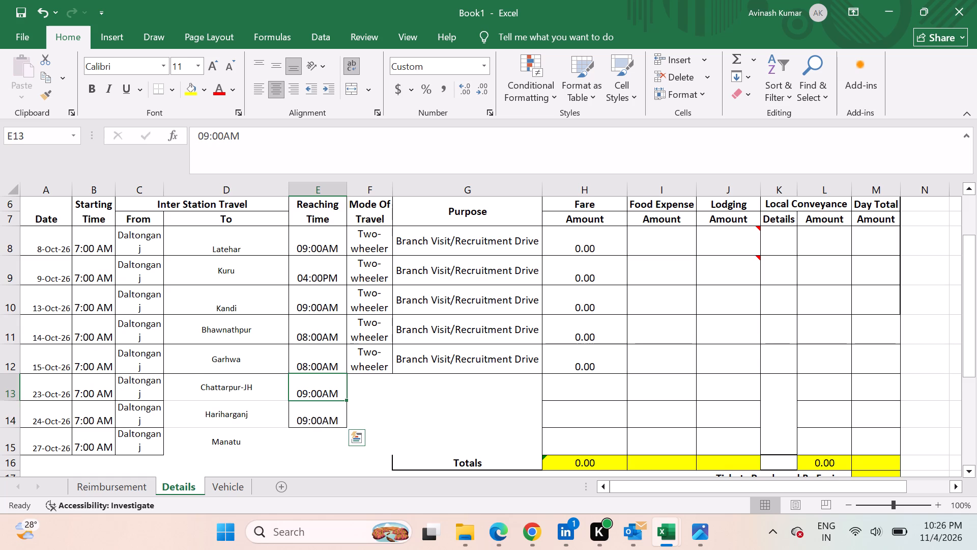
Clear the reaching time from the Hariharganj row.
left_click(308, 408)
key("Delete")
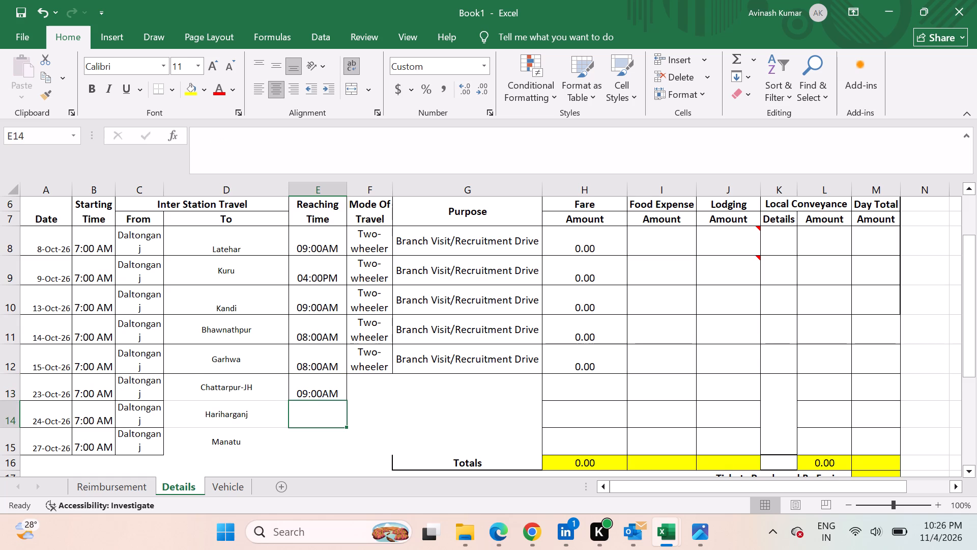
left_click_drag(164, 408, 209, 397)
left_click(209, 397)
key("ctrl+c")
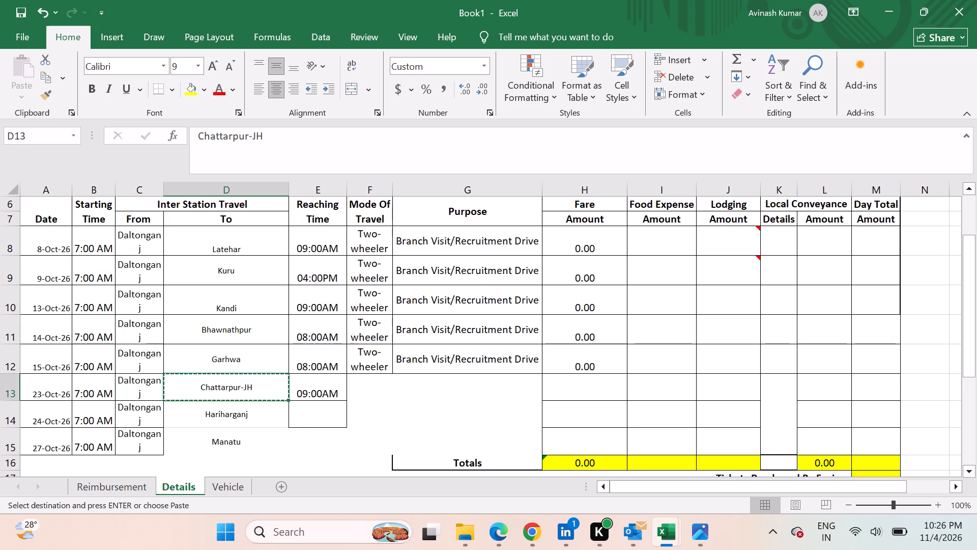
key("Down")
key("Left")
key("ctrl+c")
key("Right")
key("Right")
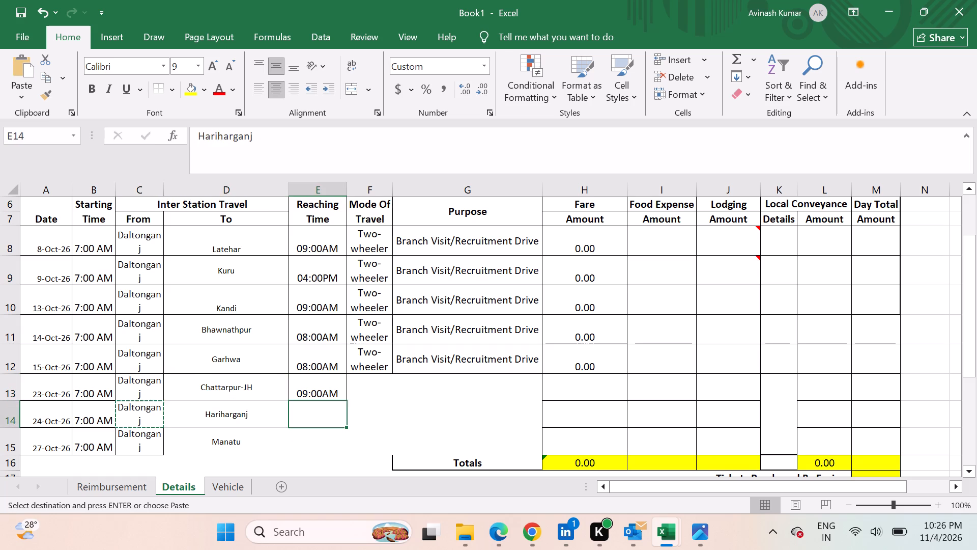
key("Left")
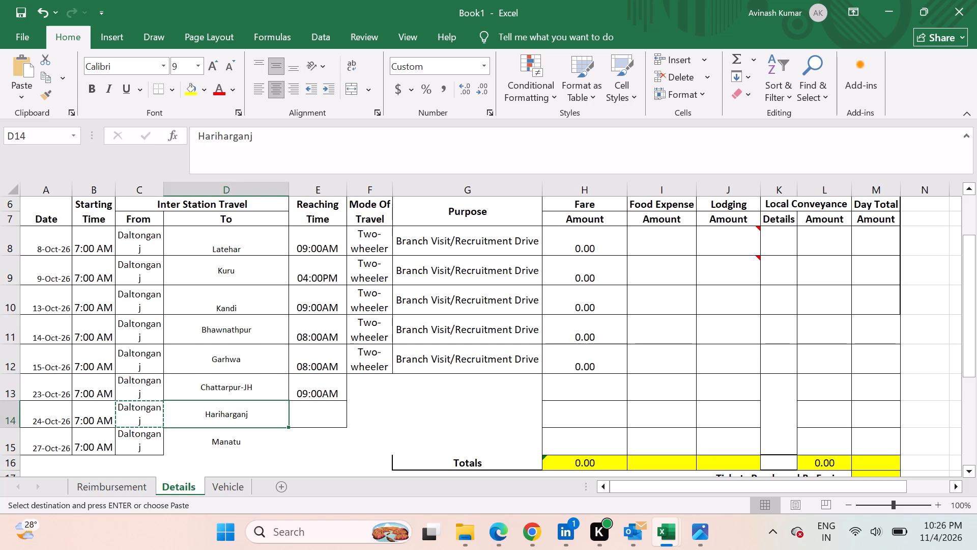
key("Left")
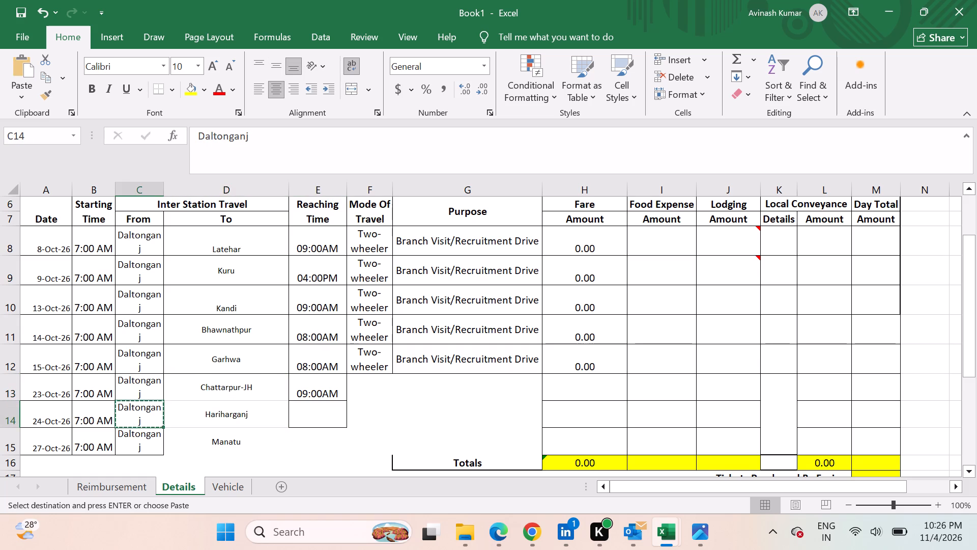
Copy the 08:00AM reaching time from the Garhwa row into the Hariharganj row.
key("Right")
key("Right")
key("Up")
key("Up")
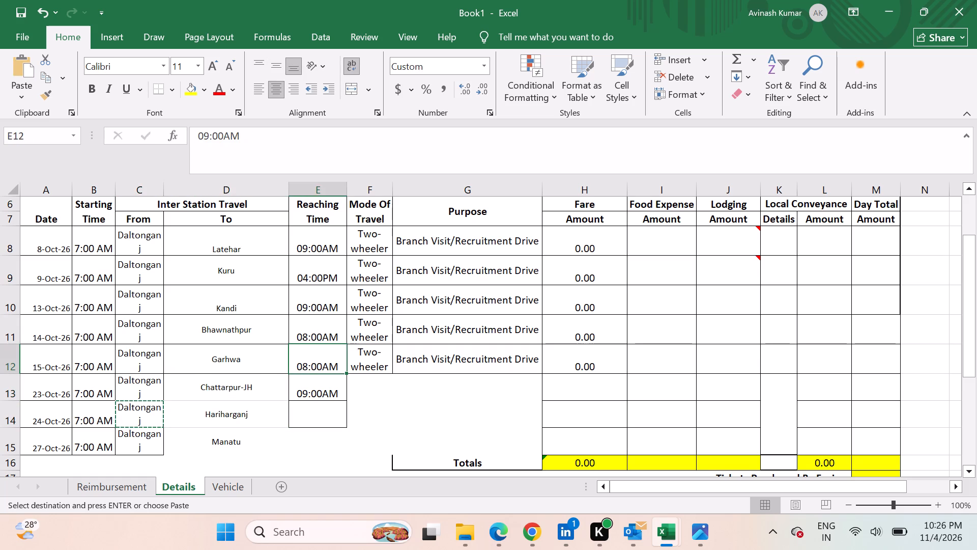
key("ctrl+c")
key("Down")
key("Down")
key("ctrl+v")
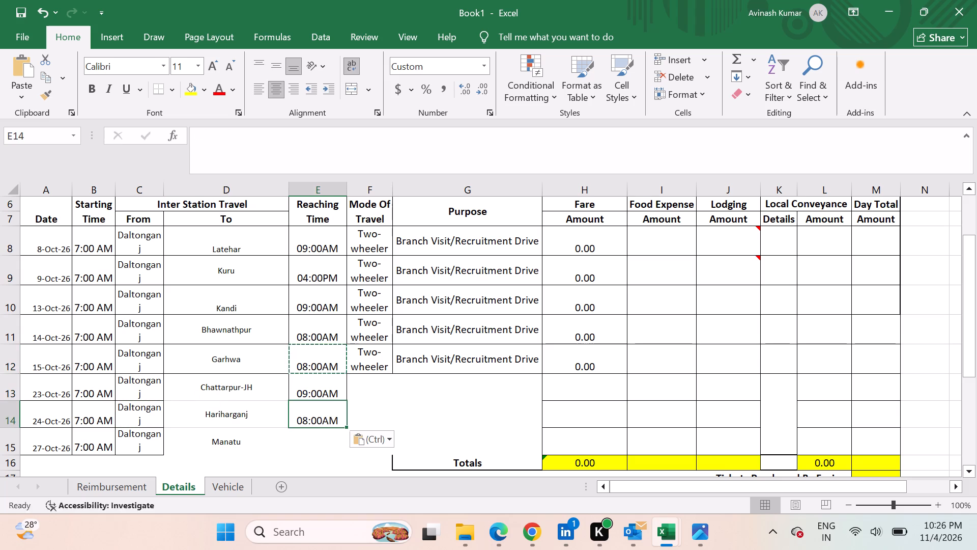
Copy the 09:00AM reaching time from the Chattarpur-JH row into the Manatu row.
key("Down")
key("Down")
key("Down")
key("Down")
key("Up")
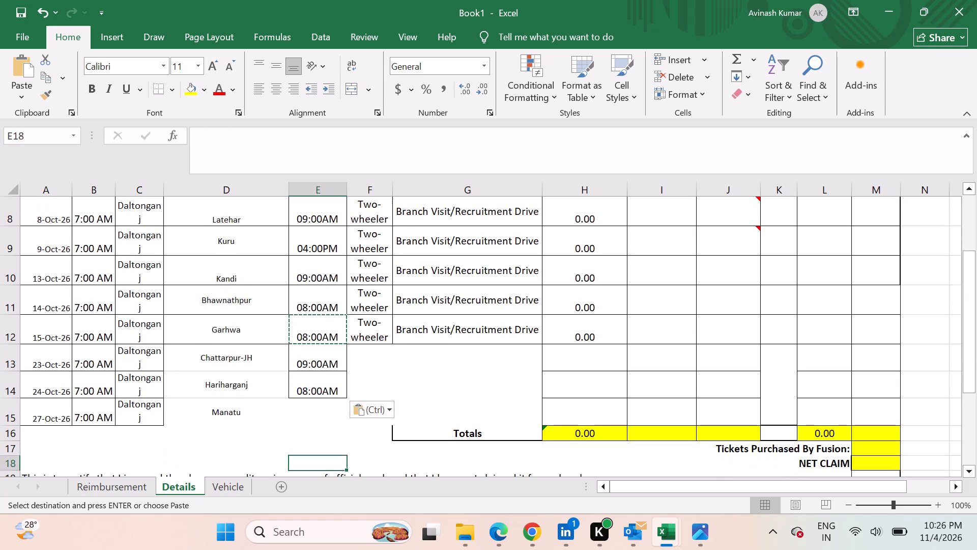
key("Up")
key("Up")
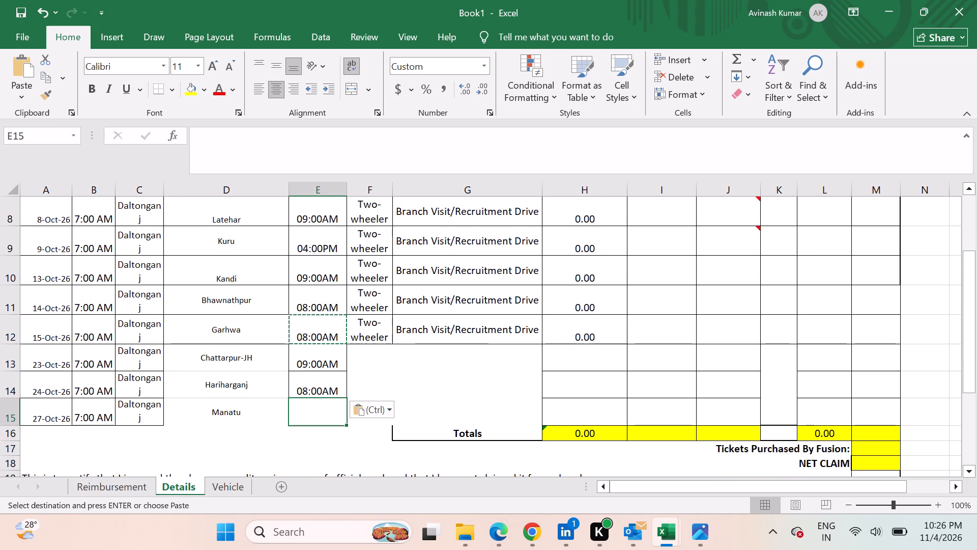
key("Up")
key("Up")
key("ctrl+c")
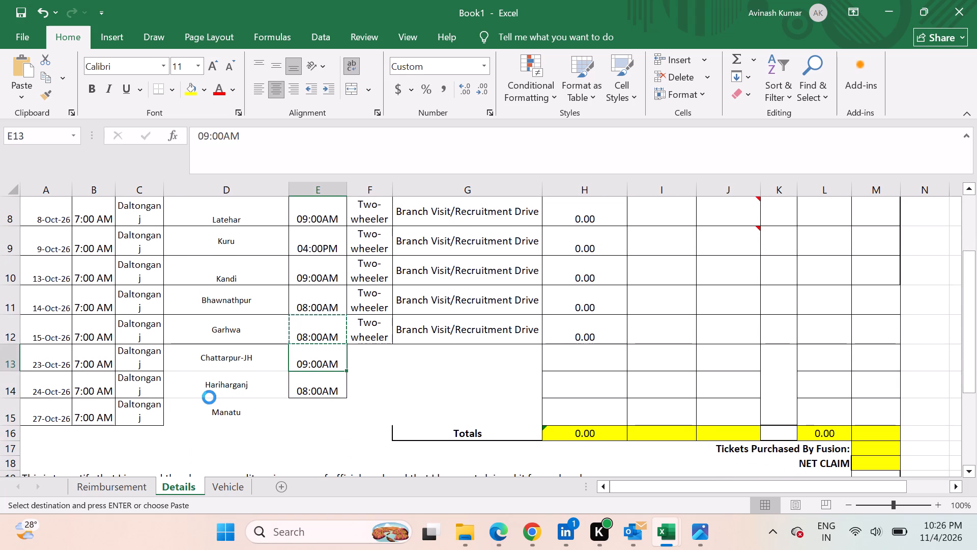
key("Down")
key("Down")
key("ctrl+v")
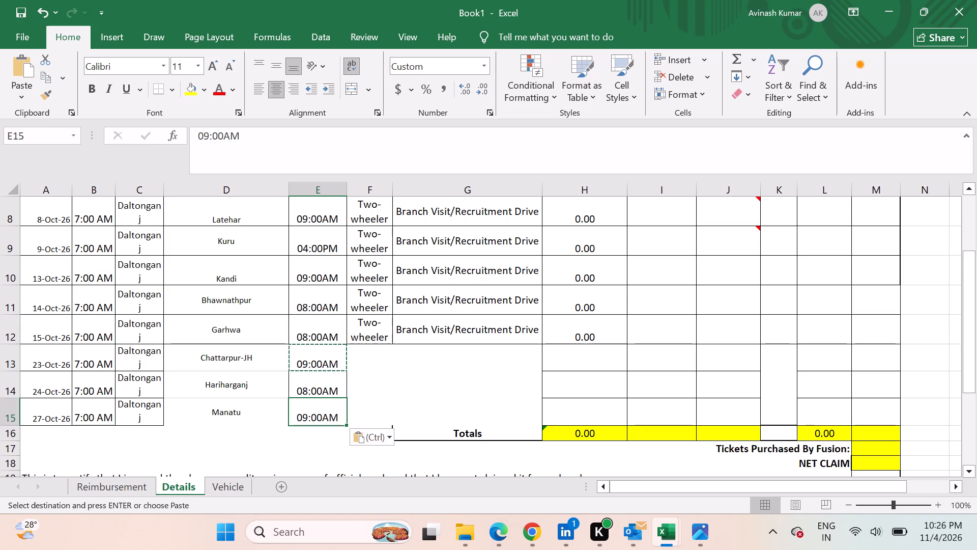
Fill the Two-wheeler mode of travel from the Garhwa row down through the Manatu row.
key("Right")
key("Up")
key("Up")
key("Up")
key("shift+Down")
key("shift+Down")
key("shift+Down")
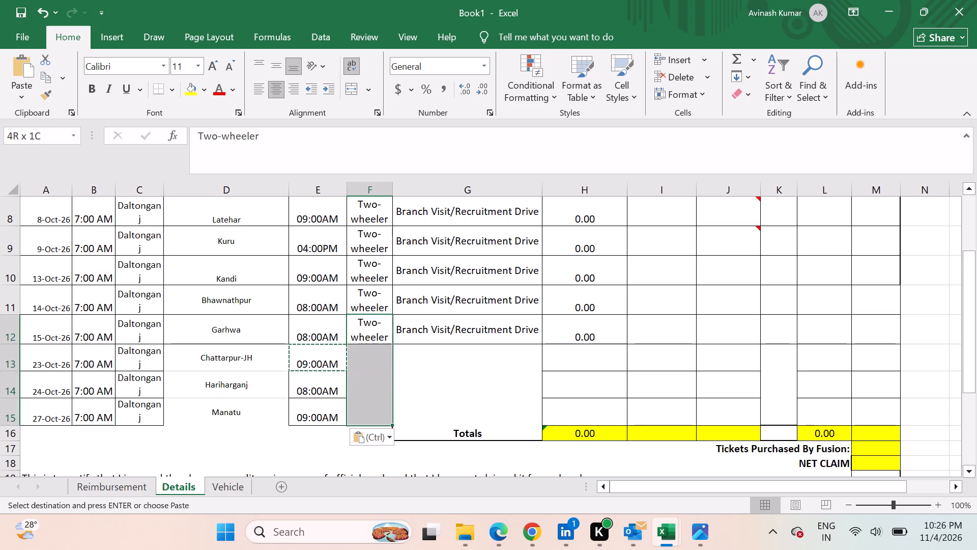
key("ctrl+d")
Fill the purpose Branch Visit/Recruitment Drive from the Garhwa row down through the Manatu row.
key("Right")
key("shift+Down")
key("shift+Down")
key("shift+Down")
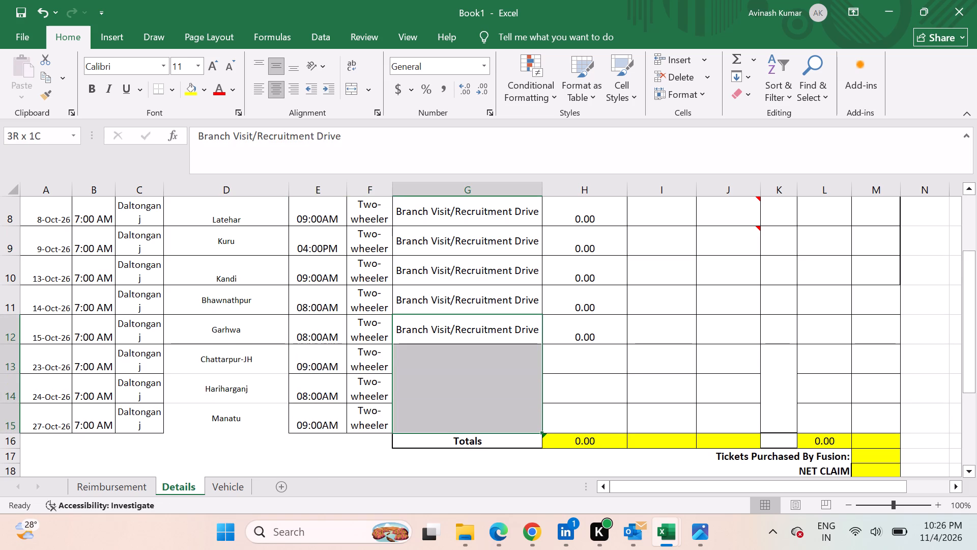
key("ctrl+d")
Fill the 0.00 fare amount from the Garhwa row down through the Manatu row.
key("Right")
key("Down")
key("Up")
key("shift+Down")
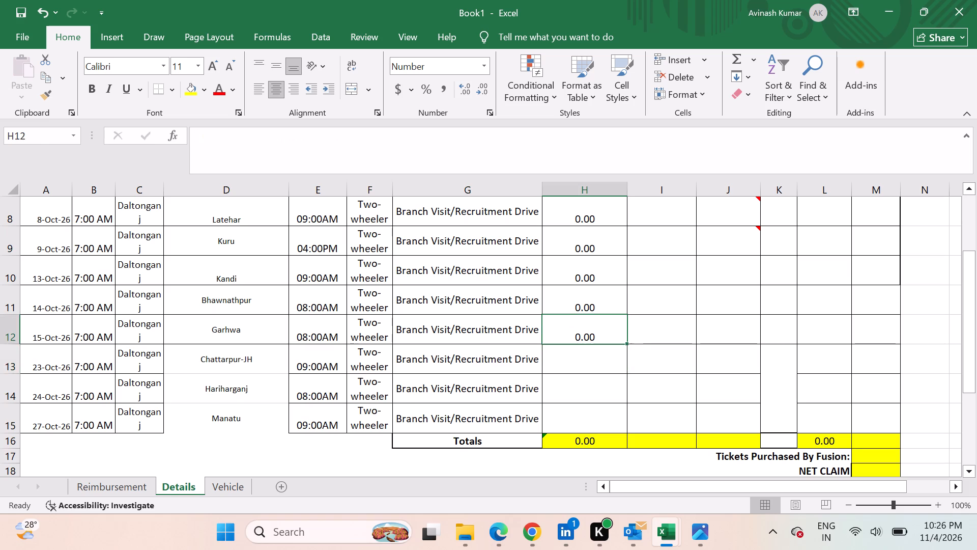
key("shift+Down")
key("shift+Down")
key("ctrl+d")
key("Down")
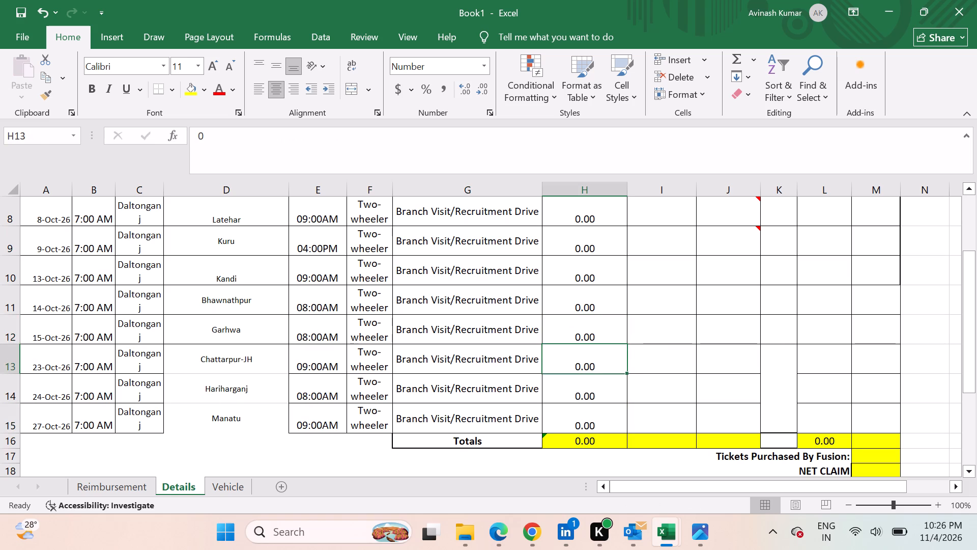
Review the whole travel expense bill from its heading down to the signature block.
key("Up")
key("Up")
key("Up")
key("Up")
key("Up")
key("Up")
key("Up")
key("Up")
key("Up")
key("Up")
key("Up")
key("Up")
key("Up")
key("Up")
key("Up")
key("Up")
key("Up")
key("Up")
key("Up")
key("Up")
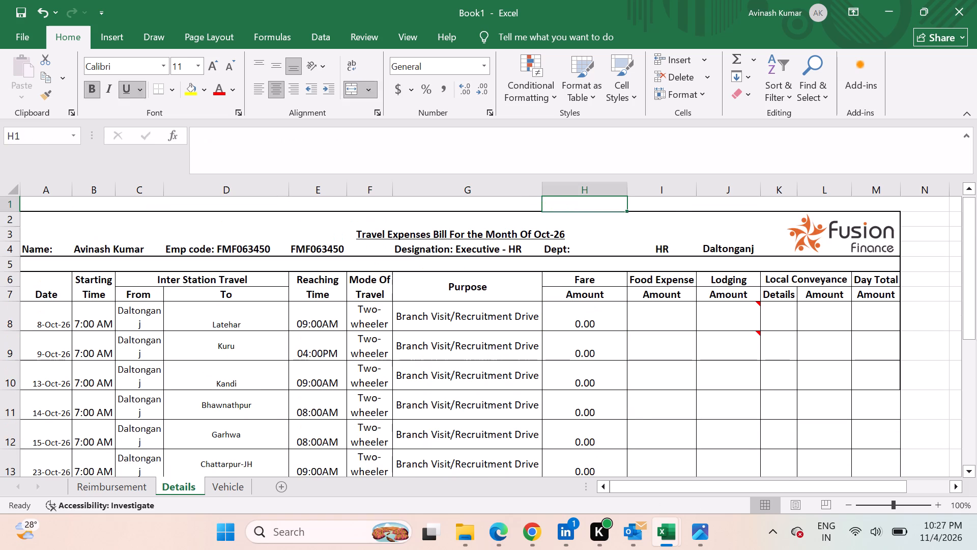
key("Down")
key("Down")
key("Down")
key("Down")
key("Down")
key("Down")
key("Down")
key("Down")
key("Down")
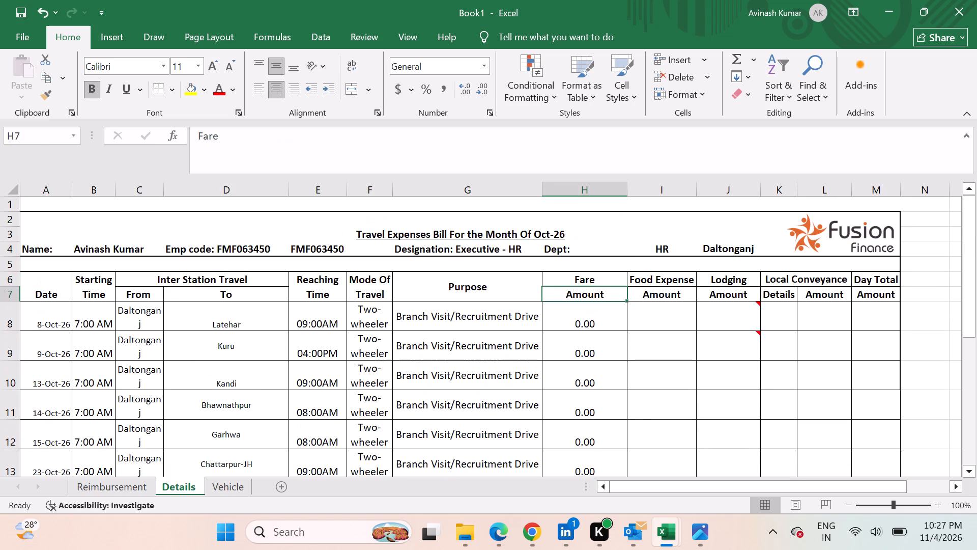
key("Down")
key("Down")
key("Down")
key("Down")
key("Down")
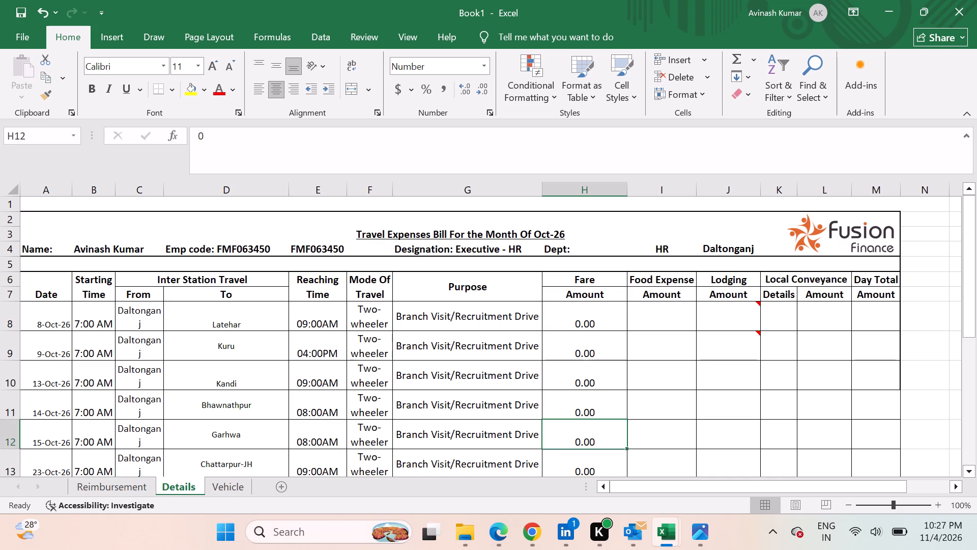
key("Down")
key("Down")
key("Down")
key("Down")
key("Down")
key("Down")
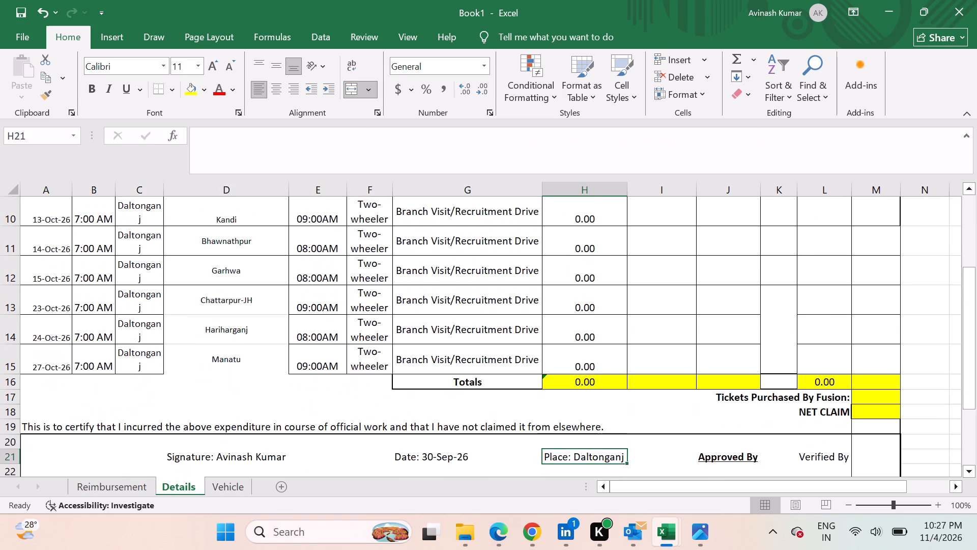
key("Down")
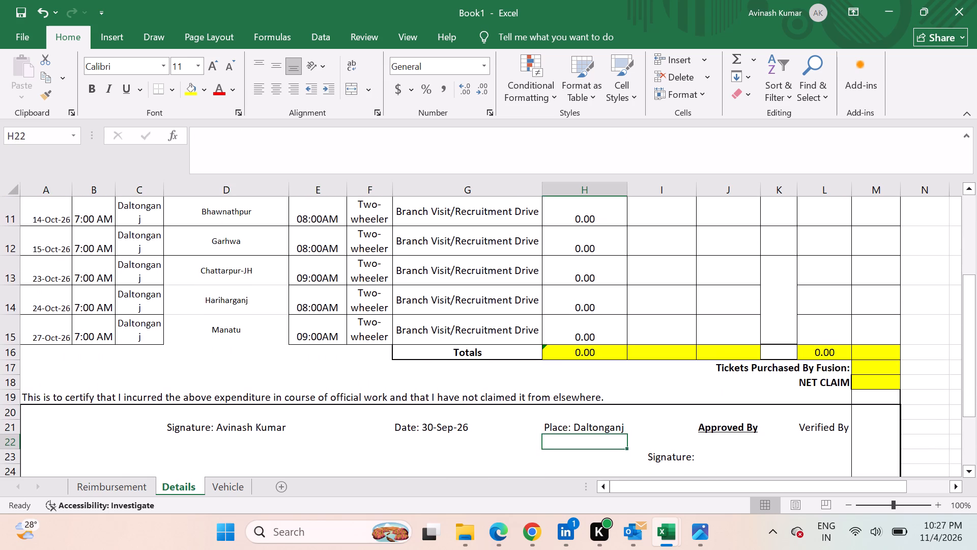
key("Down")
Change the date in the bill's signature line to 31-Oct-26.
double_click(436, 429)
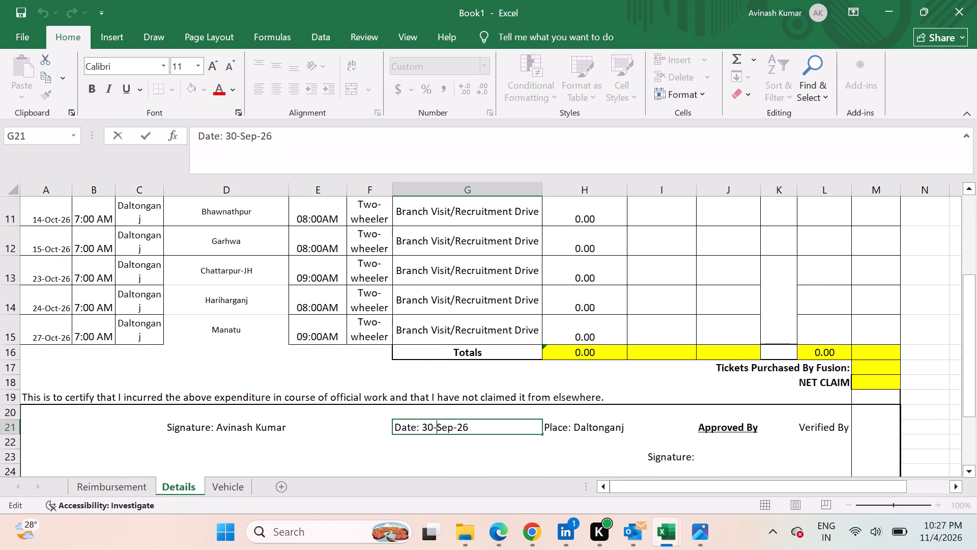
left_click(433, 427)
key("BackSpace")
key("1")
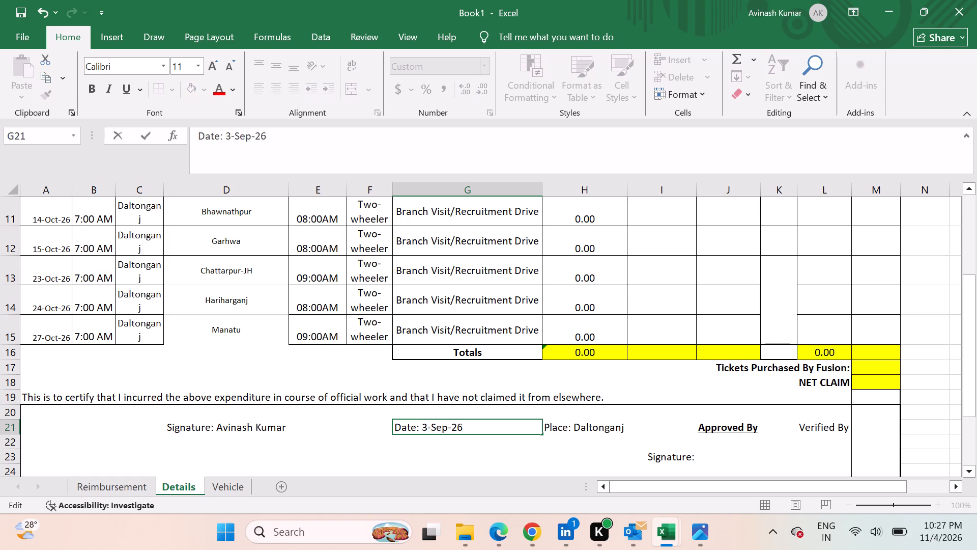
left_click(454, 428)
key("BackSpace")
key("BackSpace")
key("BackSpace")
type("Oct")
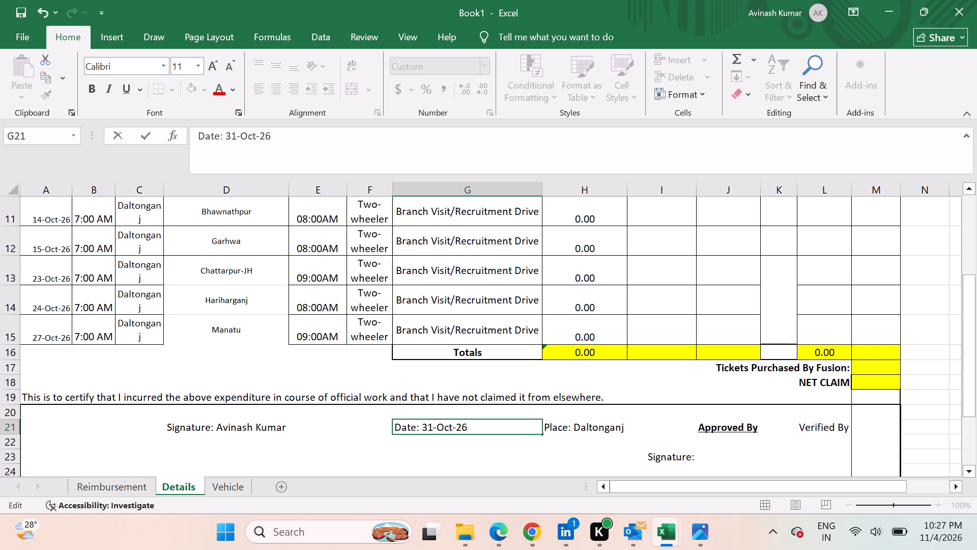
scroll(466, 439, "down", 1)
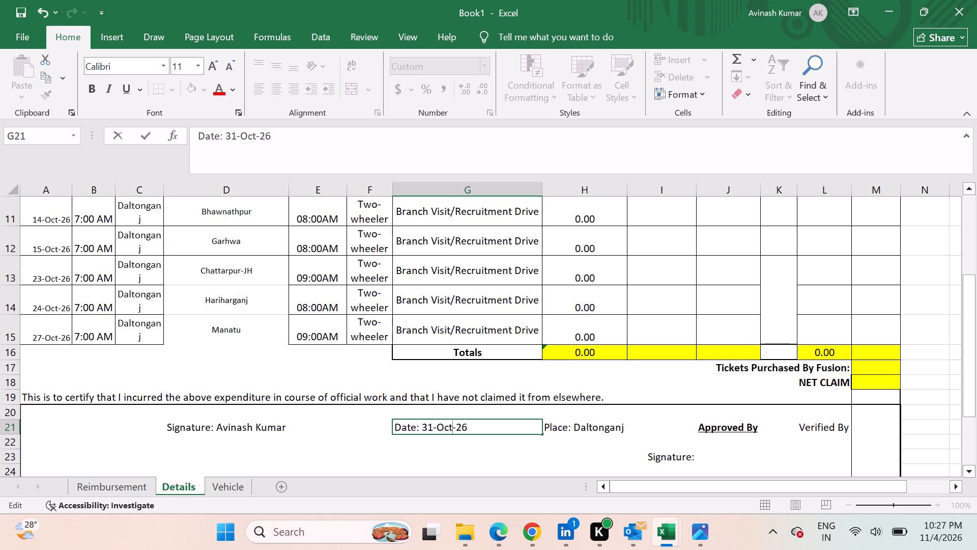
scroll(466, 439, "down", 2)
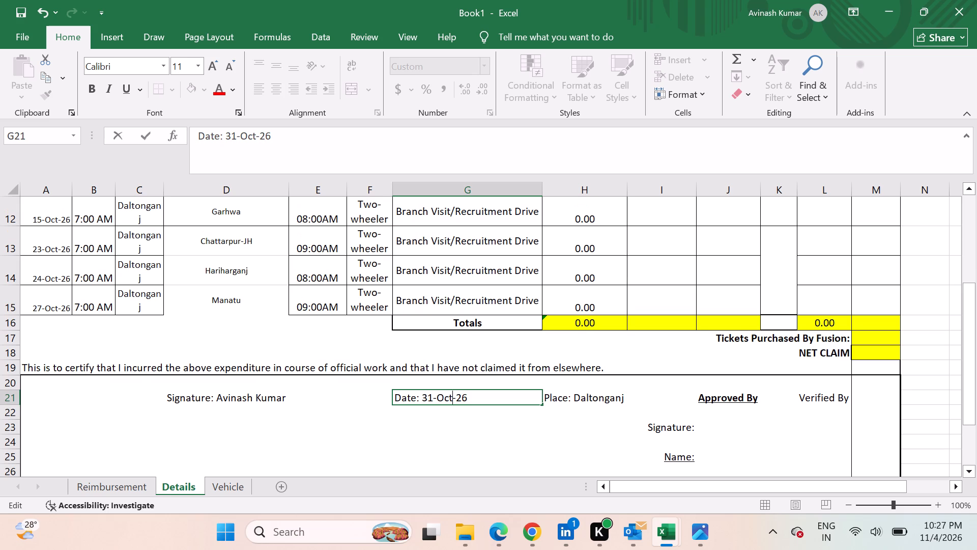
scroll(466, 439, "up", 4)
left_click(469, 355)
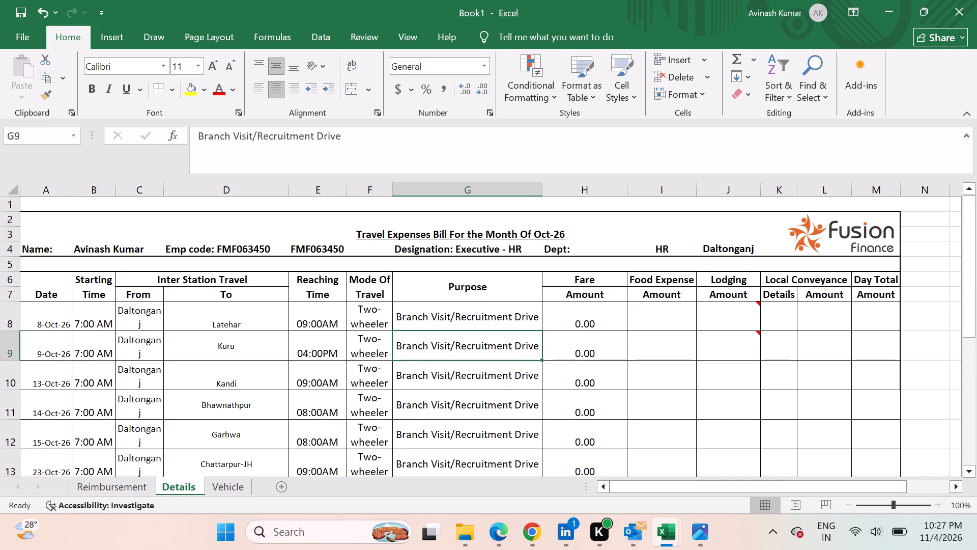
Set the font size to 9 for all trip rows, from the Date column through Day Total Amount.
left_click(64, 313)
left_click(98, 314)
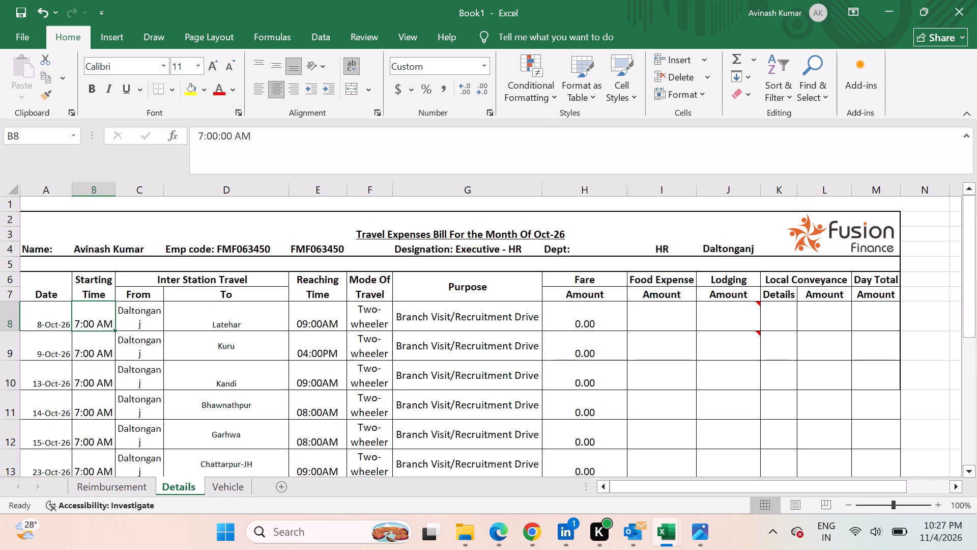
left_click(60, 317)
key("ctrl+shift+Down")
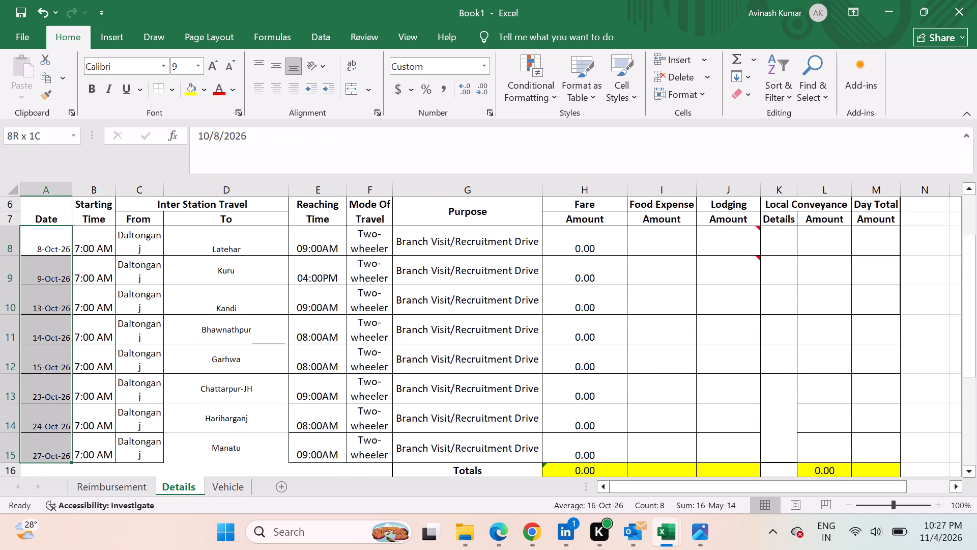
key("shift+Right")
key("shift+Right")
key("shift+Right")
key("shift+Right")
key("shift+Right")
key("shift+Right")
key("shift+Right")
key("shift+Right")
key("shift+Right")
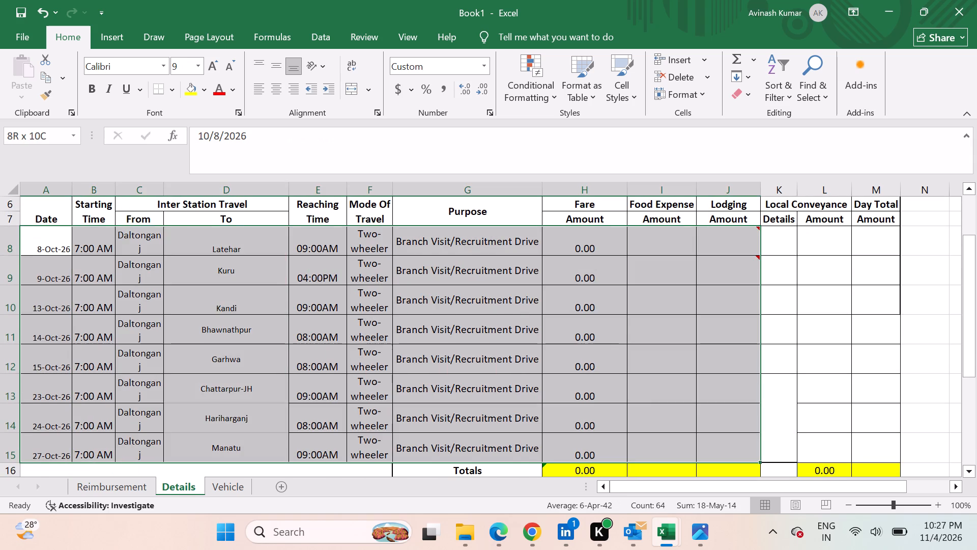
key("shift+Right")
key("shift+Right")
key("shift+Right")
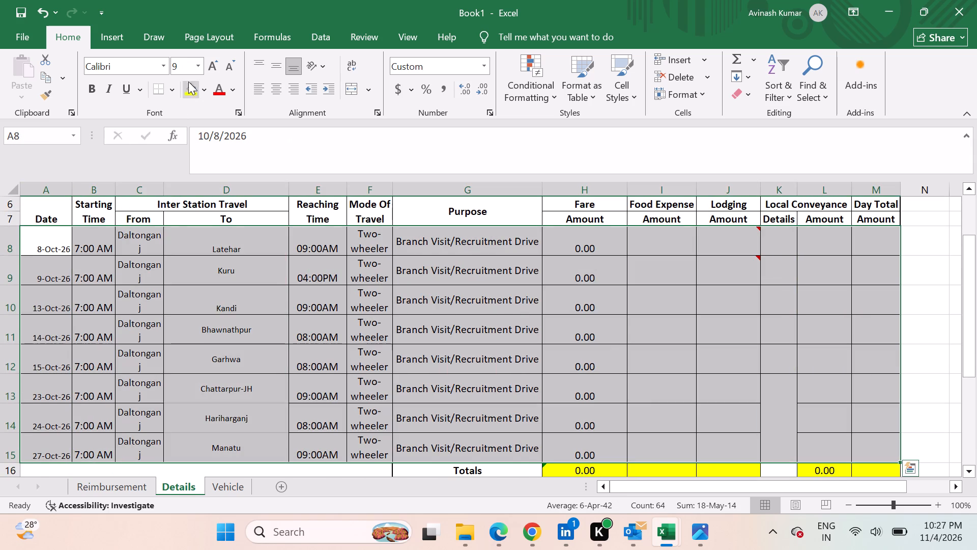
left_click(196, 71)
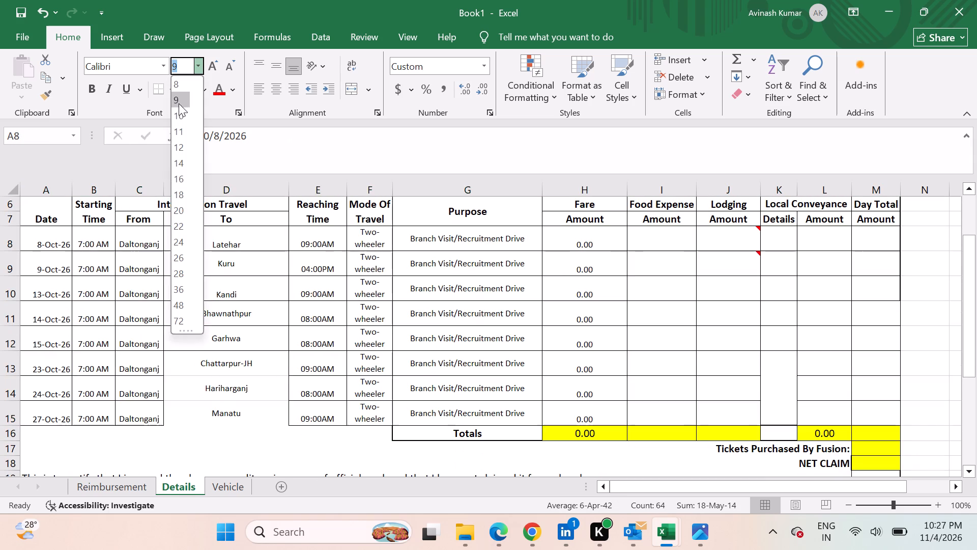
left_click(179, 103)
left_click(99, 242)
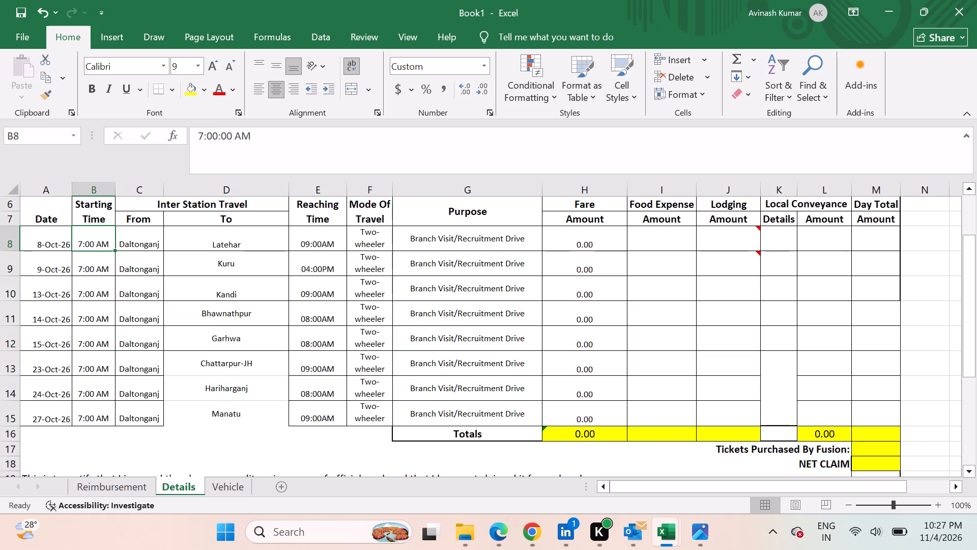
Check the reformatted trip rows, the totals and the signature line of the bill.
key("Down")
key("Down")
key("Down")
key("Down")
key("Down")
key("Down")
key("Down")
key("Down")
key("Down")
key("Down")
key("Down")
key("Down")
key("Down")
key("Down")
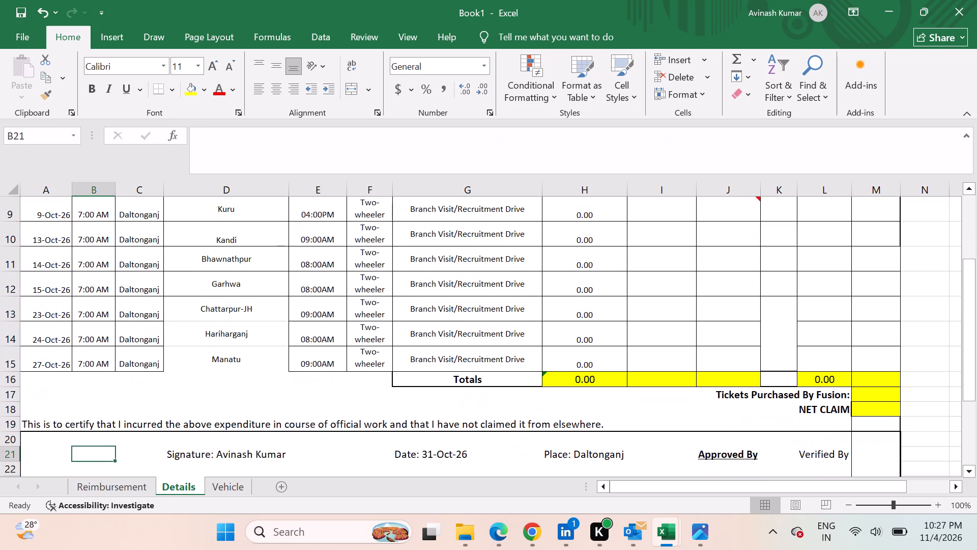
Look over the travel expense bill again, from the signature line up through the trip rows to the heading.
key("Down")
key("Up")
key("Up")
key("Up")
key("Up")
key("Up")
key("Up")
key("Up")
key("Up")
key("Up")
key("Up")
key("Up")
key("Up")
key("Up")
key("Up")
key("Up")
key("Up")
key("Up")
key("Up")
key("Up")
key("Up")
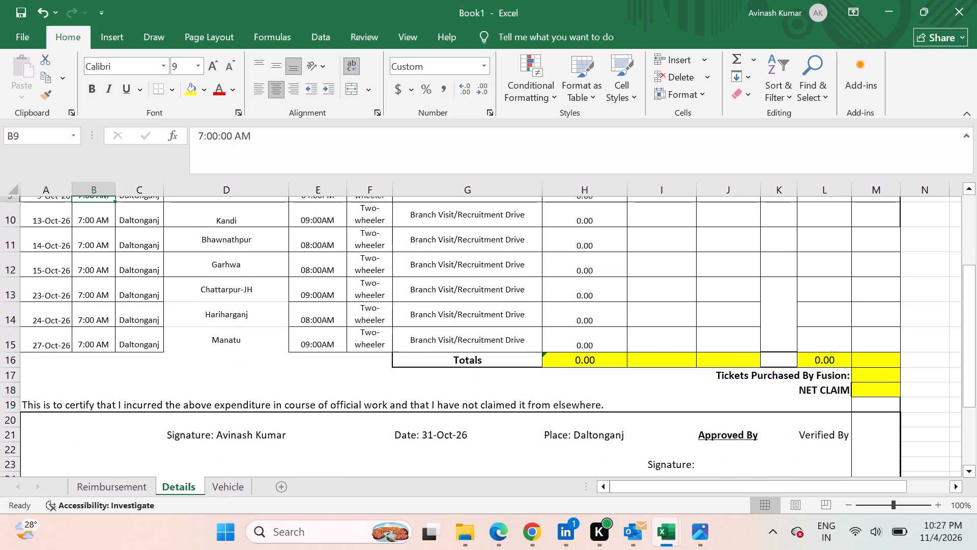
key("Down")
key("Down")
key("Down")
key("Down")
key("Down")
key("Down")
key("Down")
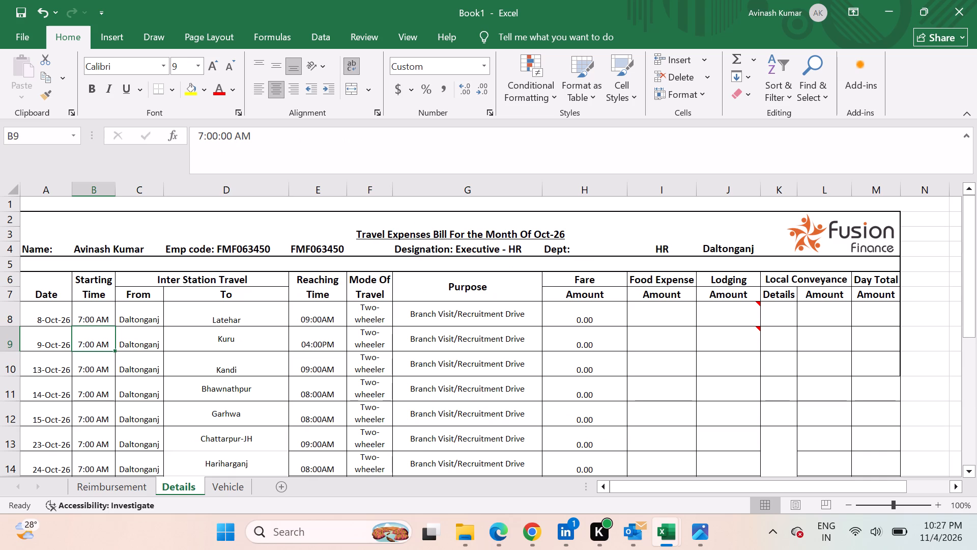
Copy the trip dates 8-Oct-26 to 27-Oct-26 from the Details sheet into the Vehicle sheet's Date column, starting at its first entry.
left_click(56, 308)
key("shift+Down")
key("shift+Down")
key("shift+Down")
key("shift+Down")
key("shift+Down")
key("shift+Down")
key("shift+Down")
key("shift+Down")
key("shift+Down")
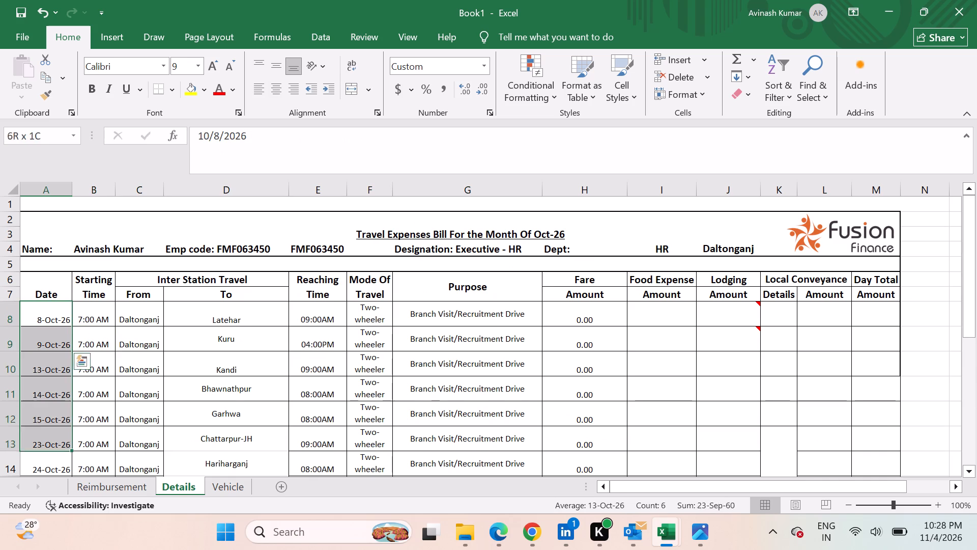
key("shift+Down")
key("shift+Up")
key("shift+Up")
key("shift+Up")
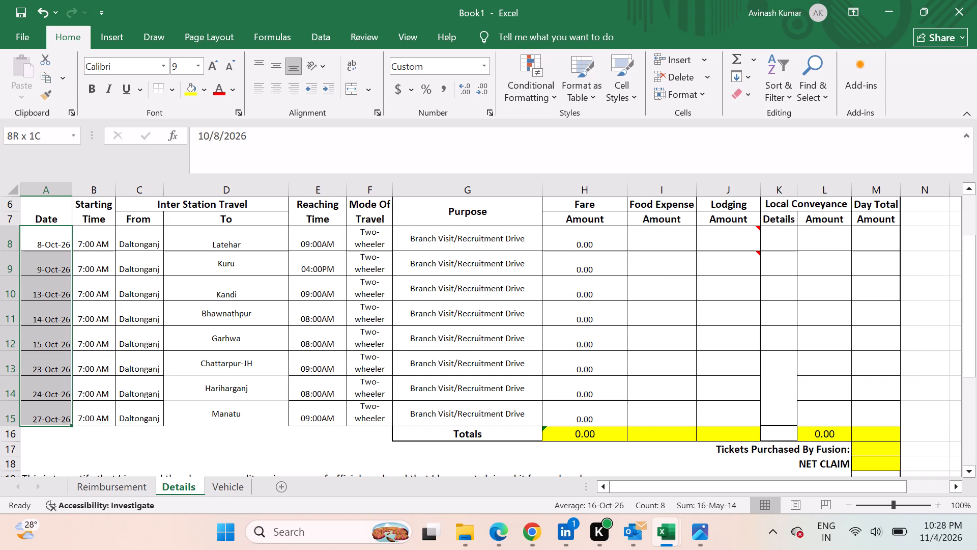
key("ctrl+c")
left_click(224, 486)
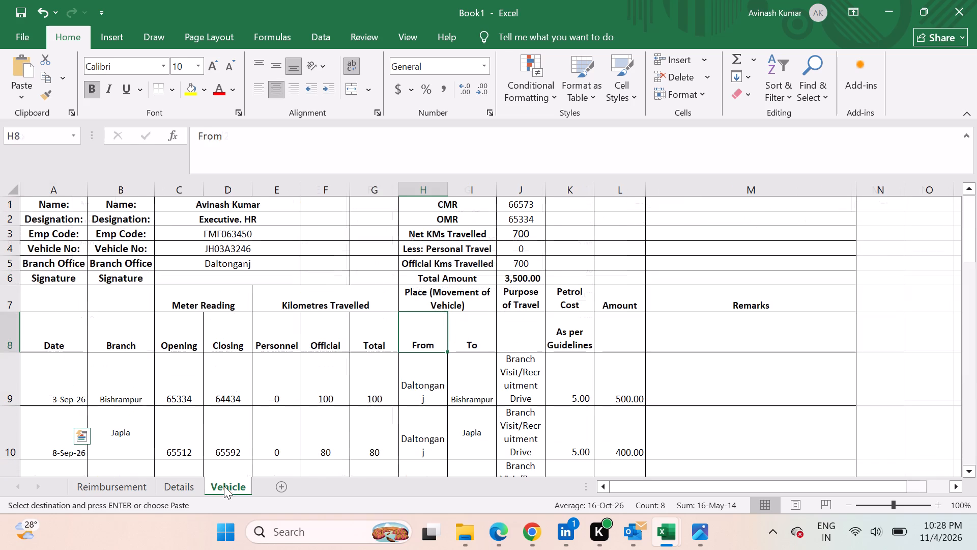
left_click(77, 372)
key("ctrl+v")
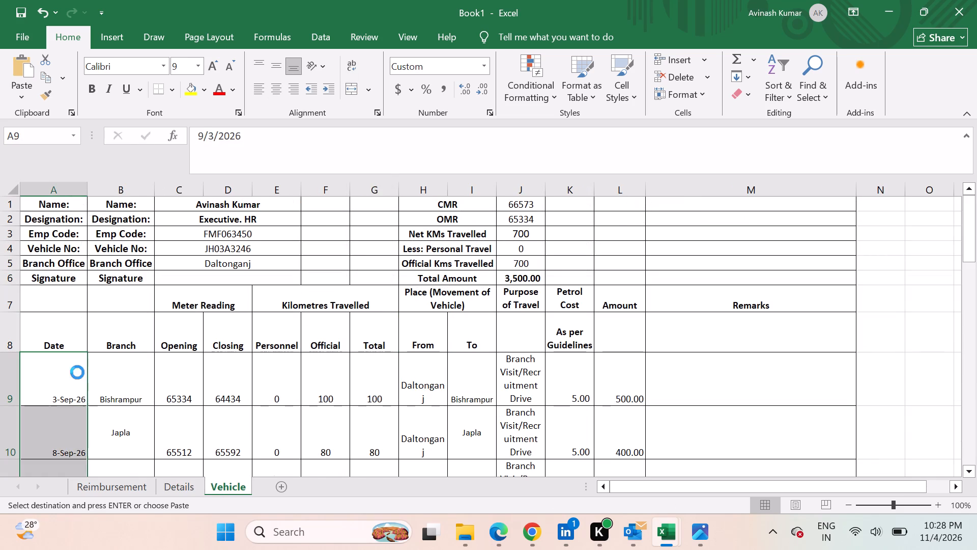
Delete the three leftover Vehicle sheet rows dated 26-Sep-26 and 27-Sep-26, just above the Total row.
scroll(77, 372, "down", 3)
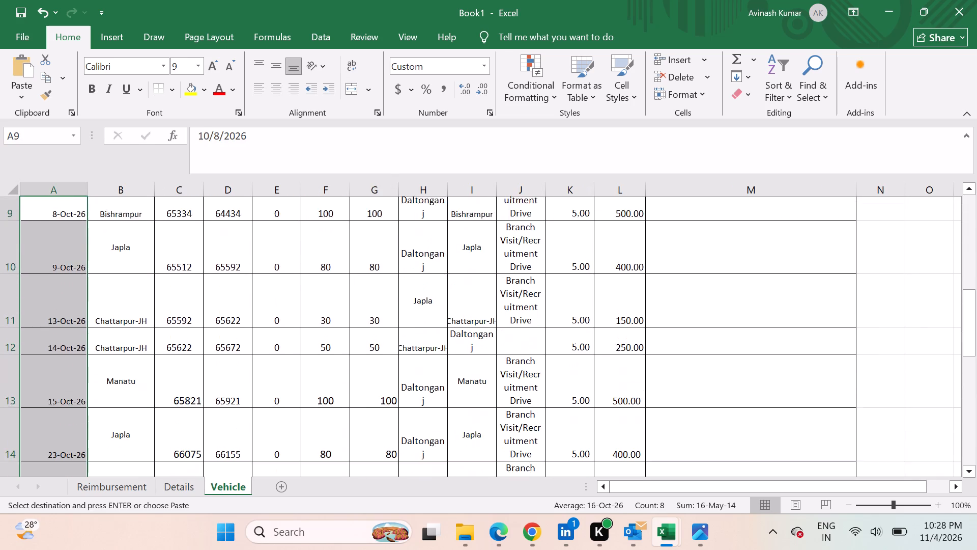
scroll(77, 372, "down", 3)
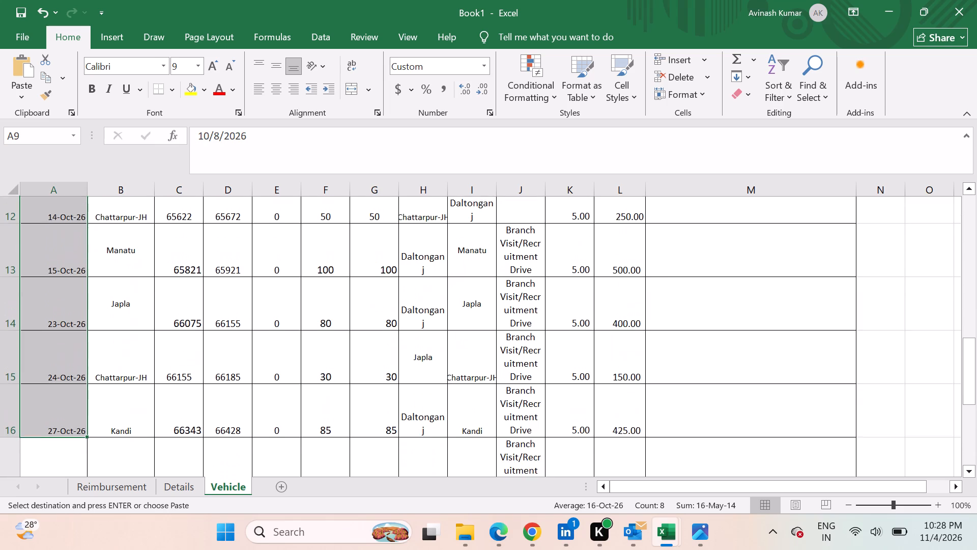
scroll(77, 372, "down", 3)
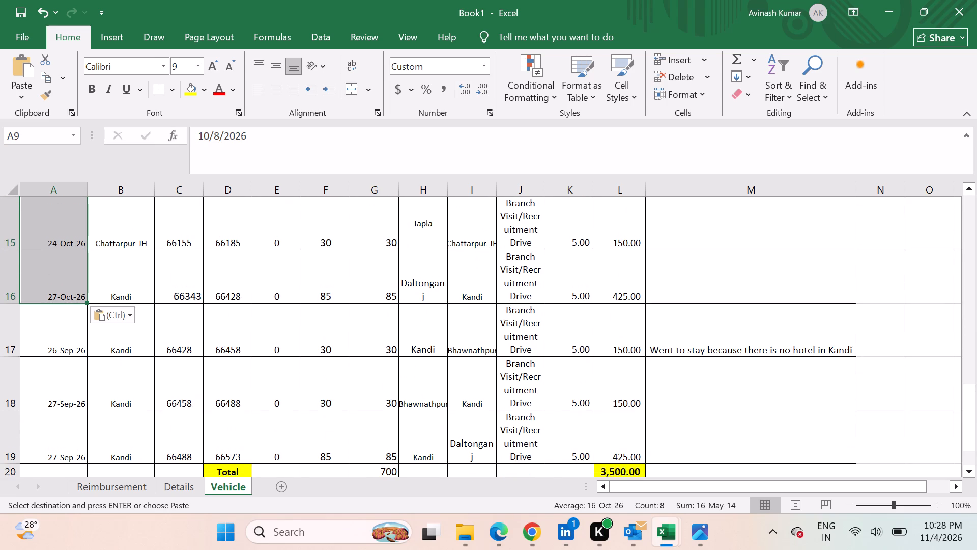
left_click(16, 331)
key("shift+Down")
key("shift+Down")
key("shift+Down")
key("shift+Down")
key("shift+Up")
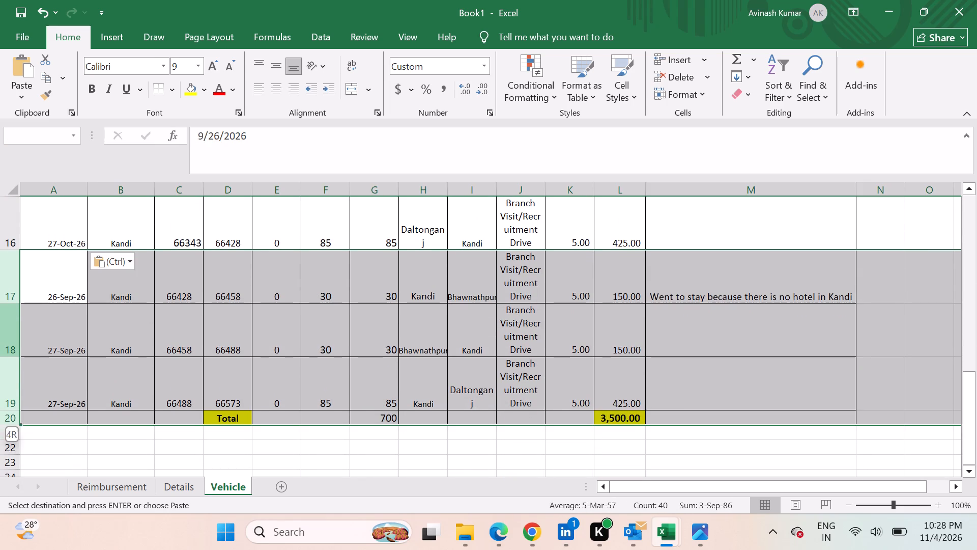
key("shift+Up")
key("ctrl+minus")
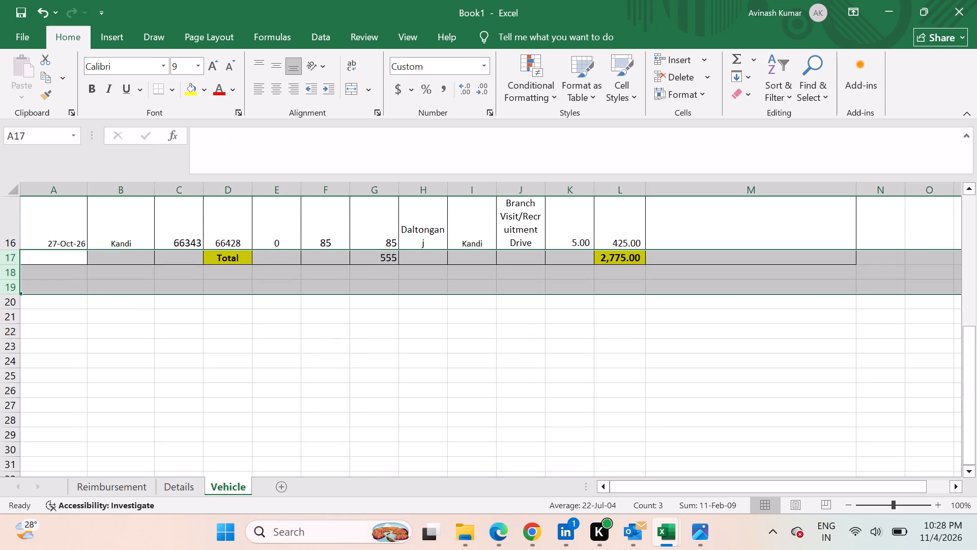
Copy the Details sheet's To destinations, Latehar through Manatu, into the Vehicle sheet's Branch column starting at the 8-Oct-26 row.
scroll(133, 318, "up", 4)
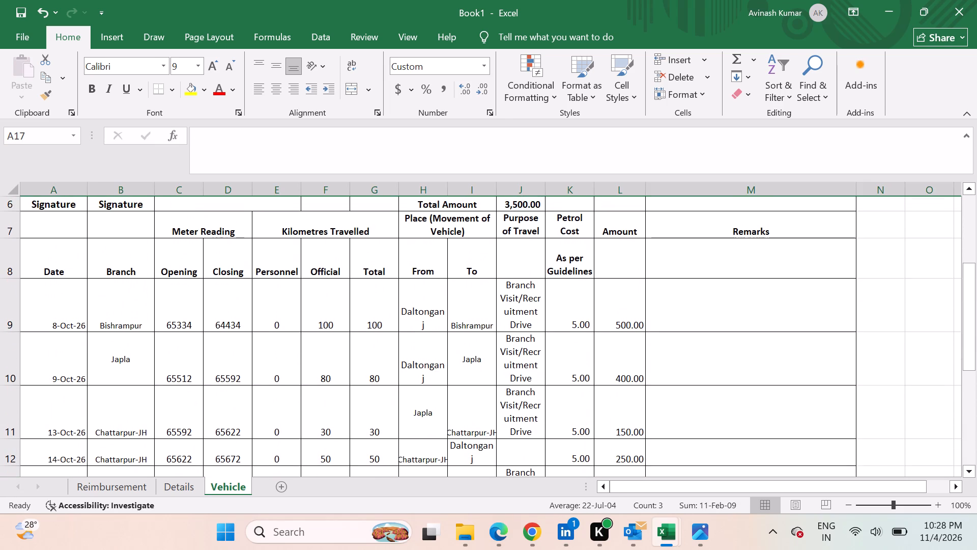
scroll(130, 320, "up", 2)
left_click(115, 382)
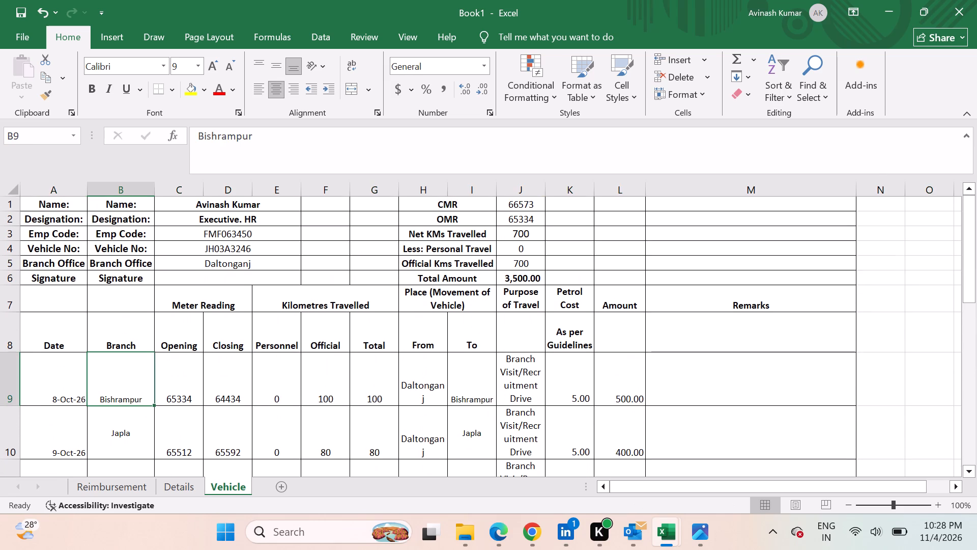
left_click(181, 486)
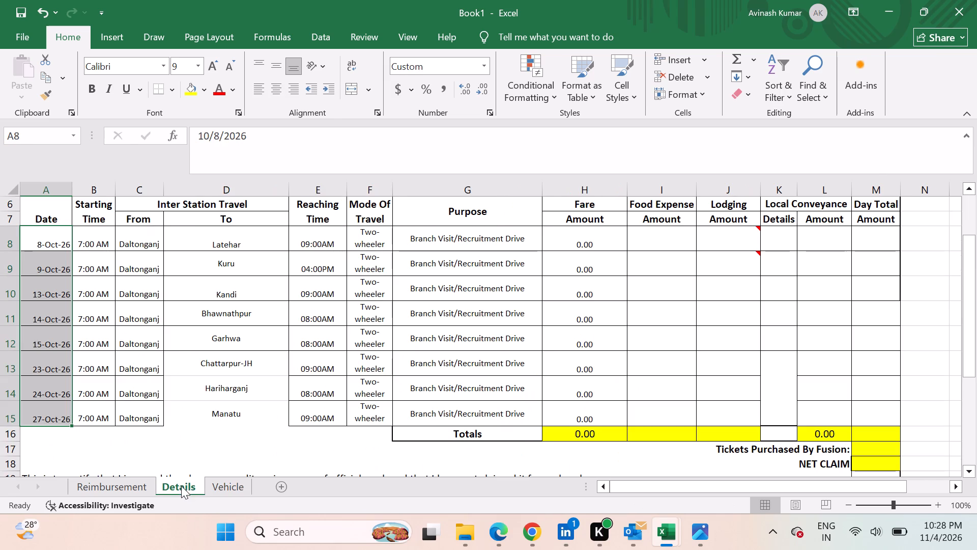
scroll(153, 272, "up", 1)
left_click(194, 260)
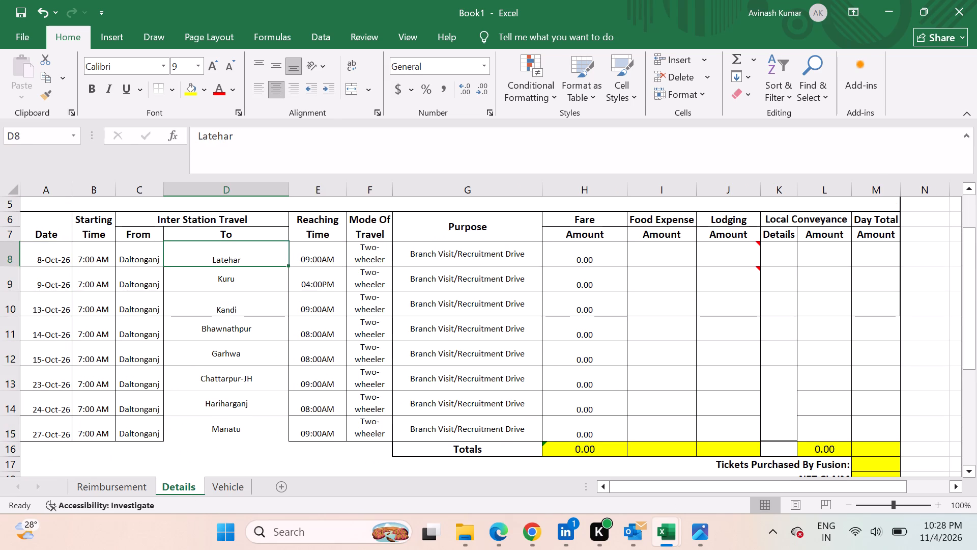
key("shift+Down")
key("shift+Down")
key("shift+Down")
key("shift+Down")
key("shift+Down")
key("shift+Down")
key("shift+Down")
key("ctrl+c")
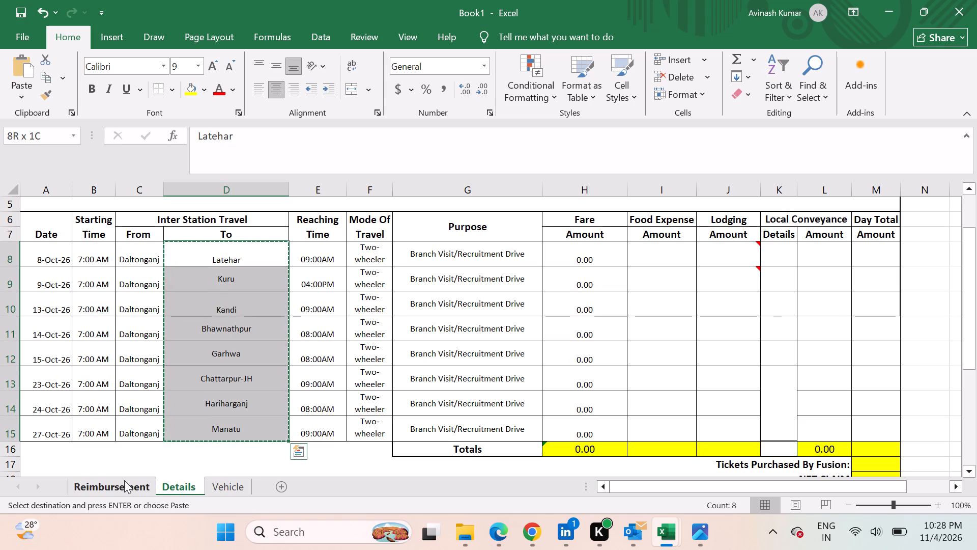
left_click(227, 485)
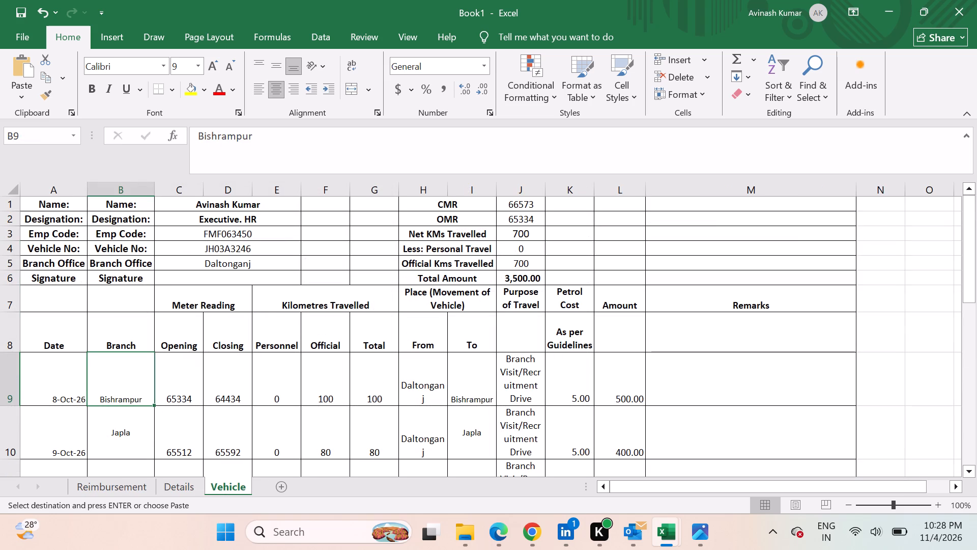
key("ctrl+v")
Check the Vehicle sheet's Branch names against their dates, down to the last trip and back to the column heading.
scroll(122, 368, "down", 1)
left_click(126, 358)
key("Down")
key("Down")
key("Down")
key("Down")
key("Down")
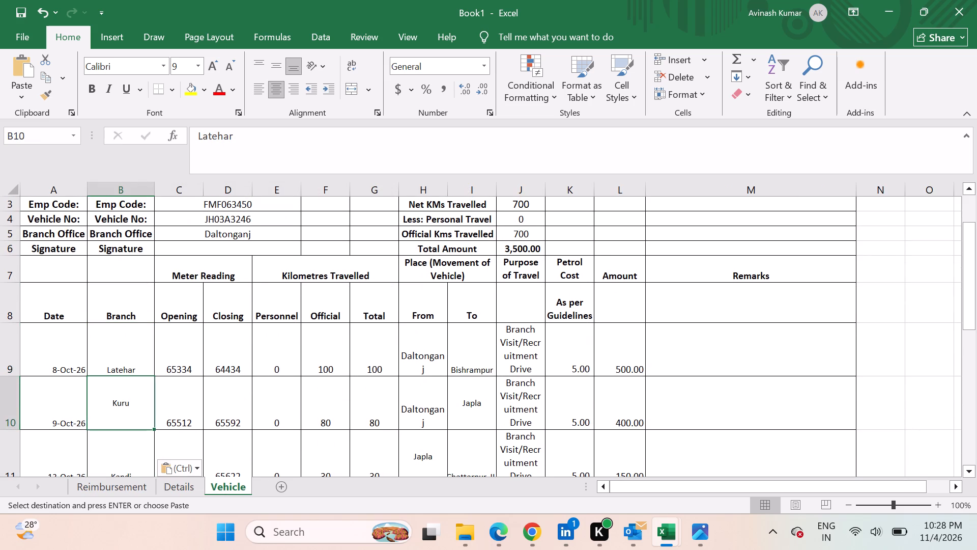
key("Down")
key("Down")
key("Down")
key("Up")
key("Up")
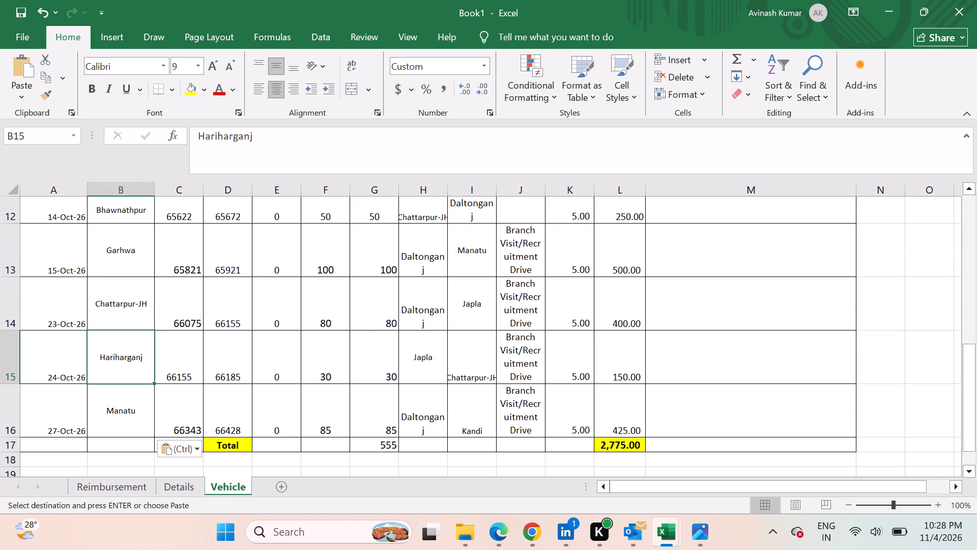
key("Up")
key("Up")
key("Up")
key("Up")
key("Up")
key("Up")
key("Up")
key("Up")
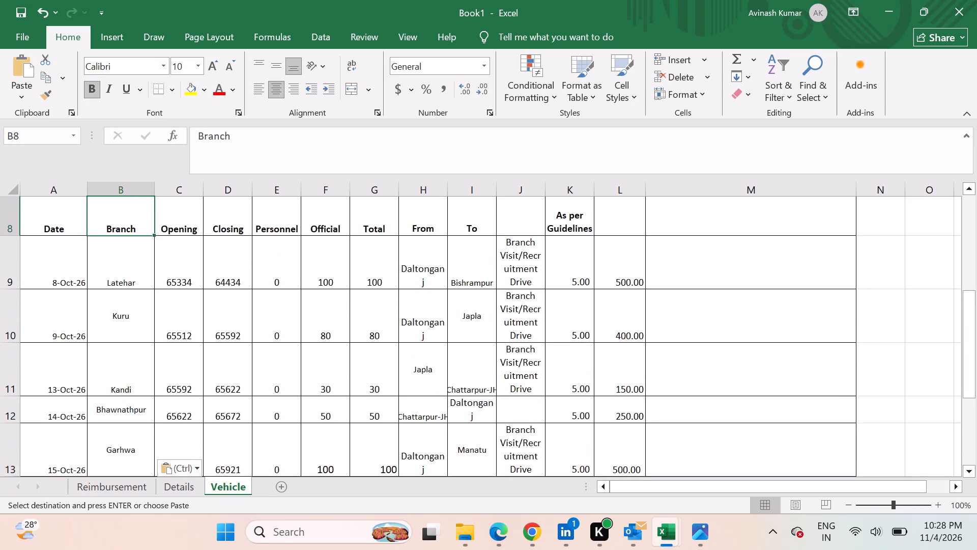
Clear the Opening and Closing meter readings for all trips from 8-Oct-26 to 27-Oct-26 in the Vehicle sheet.
key("Down")
key("Down")
key("Right")
key("shift+Down")
key("shift+Right")
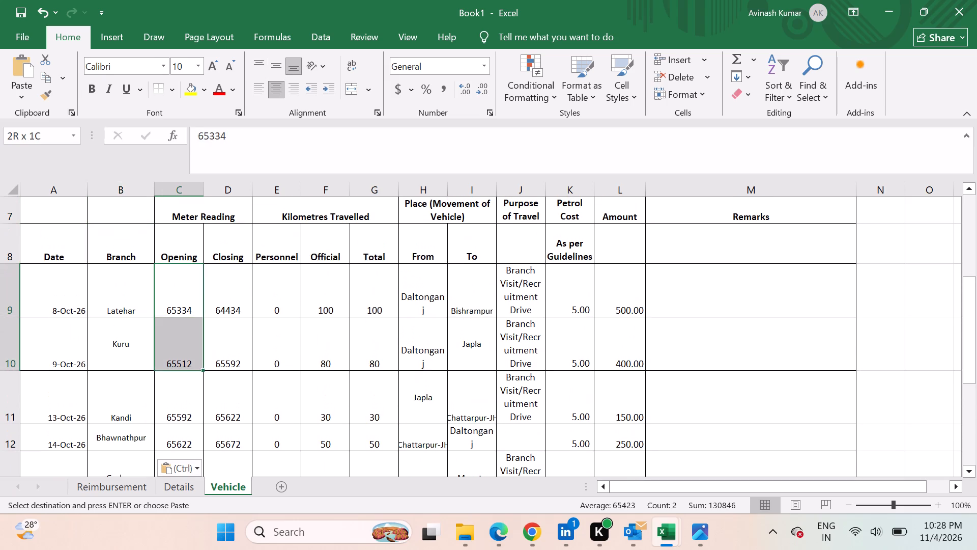
key("shift+Down")
key("shift+Down")
key("shift+Down")
key("shift+Down")
key("shift+Down")
key("shift+Down")
key("shift+Down")
key("shift+Up")
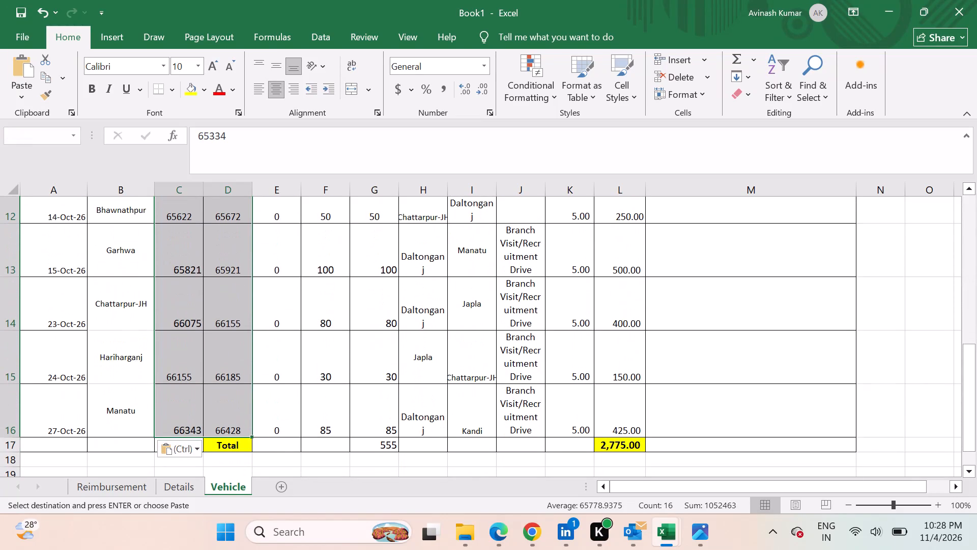
key("Delete")
Clear the Official and Total kilometres for all trips from 8-Oct-26 to 27-Oct-26 in the Vehicle sheet.
key("Down")
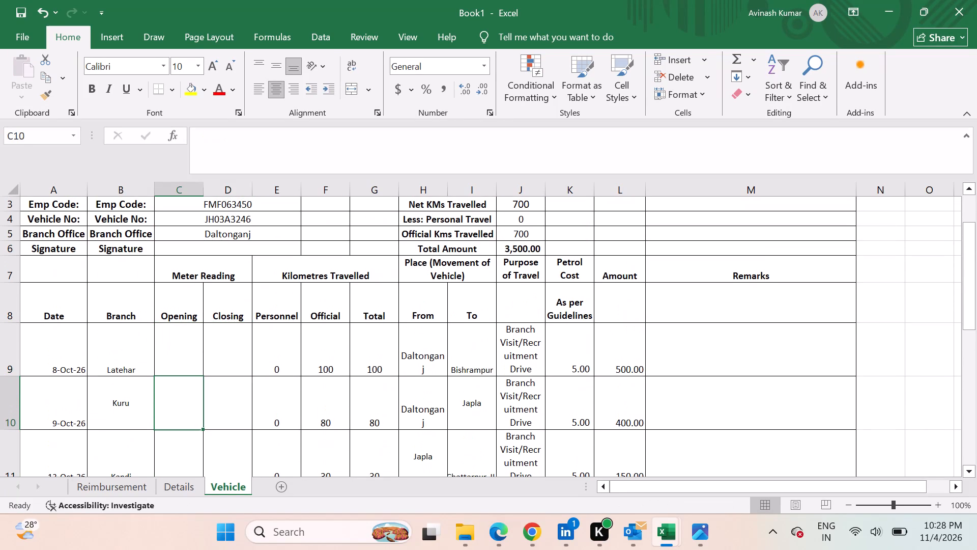
key("Right")
key("Right")
key("Right")
key("Up")
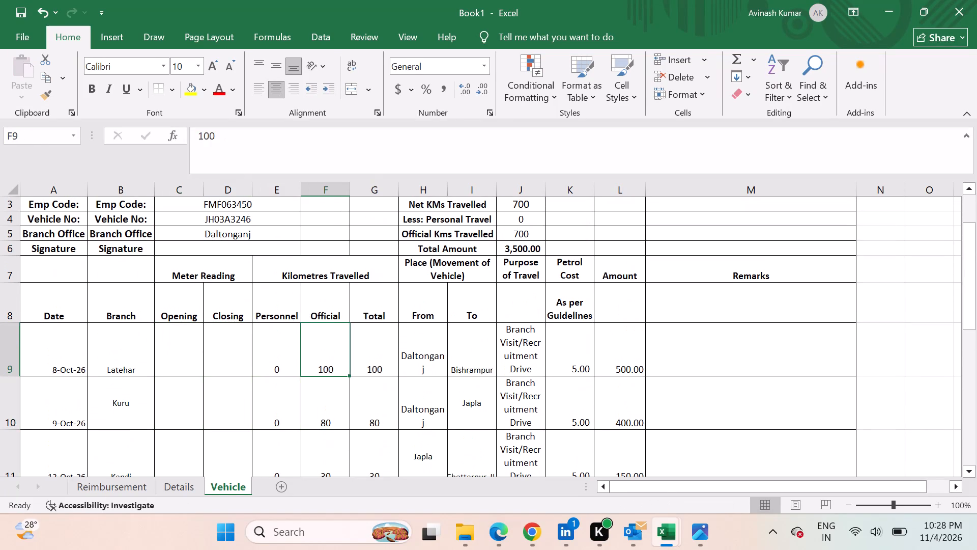
key("shift+Right")
key("shift+Down")
key("shift+Down")
key("shift+Down")
key("shift+Down")
key("shift+Down")
key("shift+Down")
key("shift+Down")
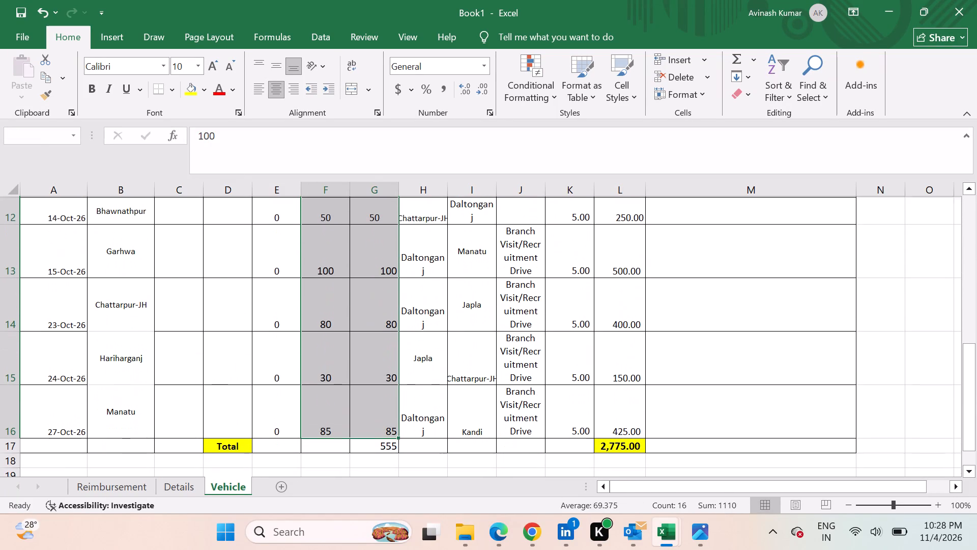
key("Delete")
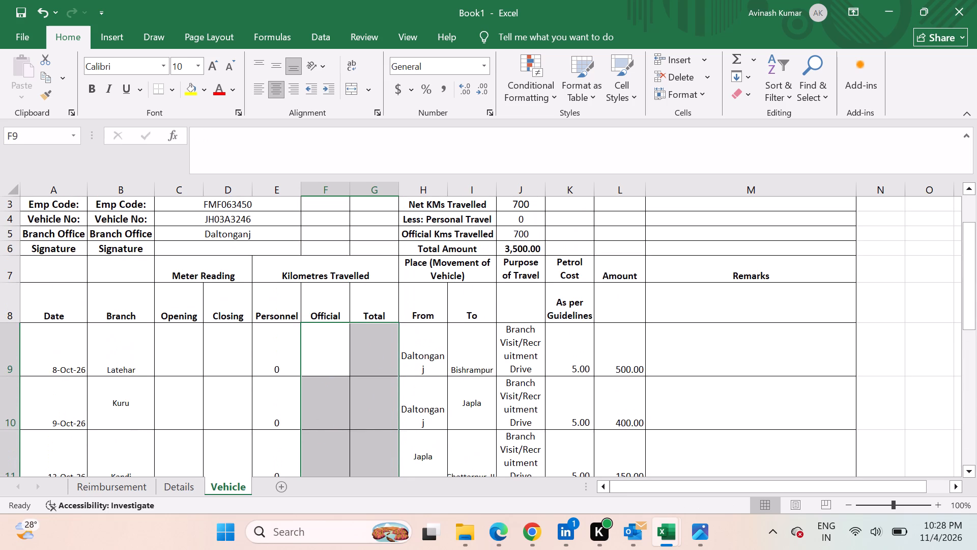
Clear the Amount values for all trips from 8-Oct-26 to 27-Oct-26 in the Vehicle sheet.
key("Down")
key("Down")
key("Down")
key("Down")
key("Down")
key("Down")
key("Down")
key("Down")
key("Right")
key("Right")
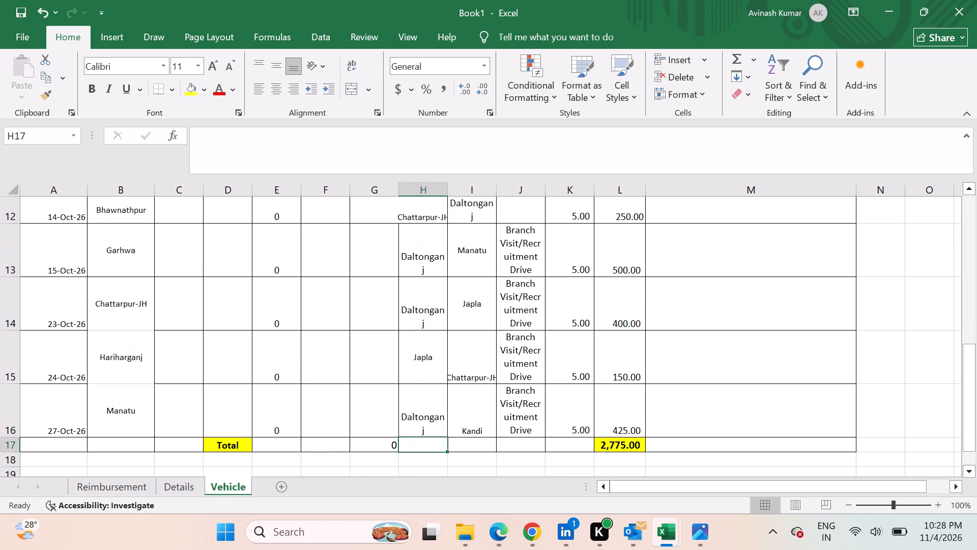
key("Right")
key("Right")
key("Right")
key("Right")
key("Up")
key("Up")
key("Up")
key("Up")
key("Up")
key("Up")
key("Up")
key("Up")
key("Up")
key("Up")
key("Up")
key("Up")
key("Up")
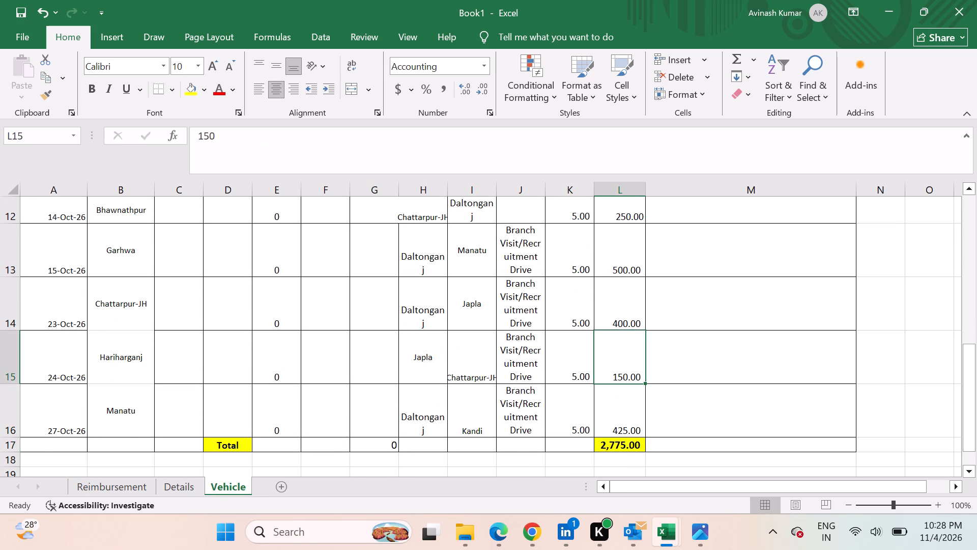
key("Down")
key("Down")
key("Down")
key("Down")
key("Down")
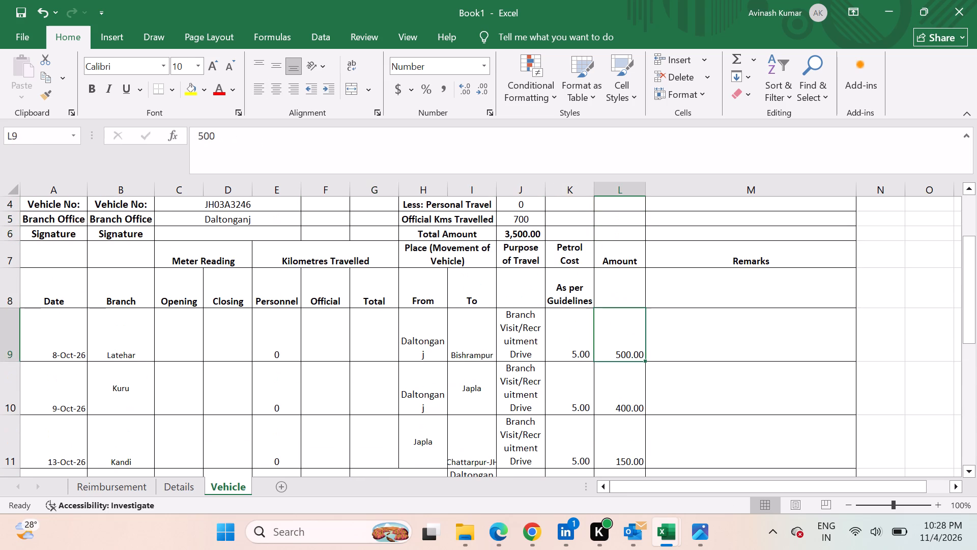
key("Down")
key("Up")
key("shift+Down")
key("shift+Down")
key("shift+Down")
key("shift+Down")
key("shift+Down")
key("shift+Down")
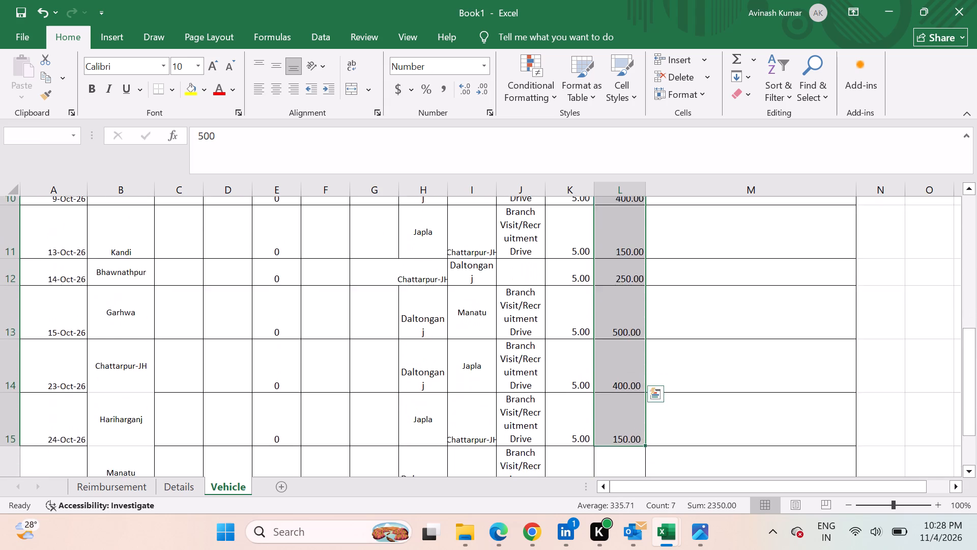
key("shift+Down")
key("Delete")
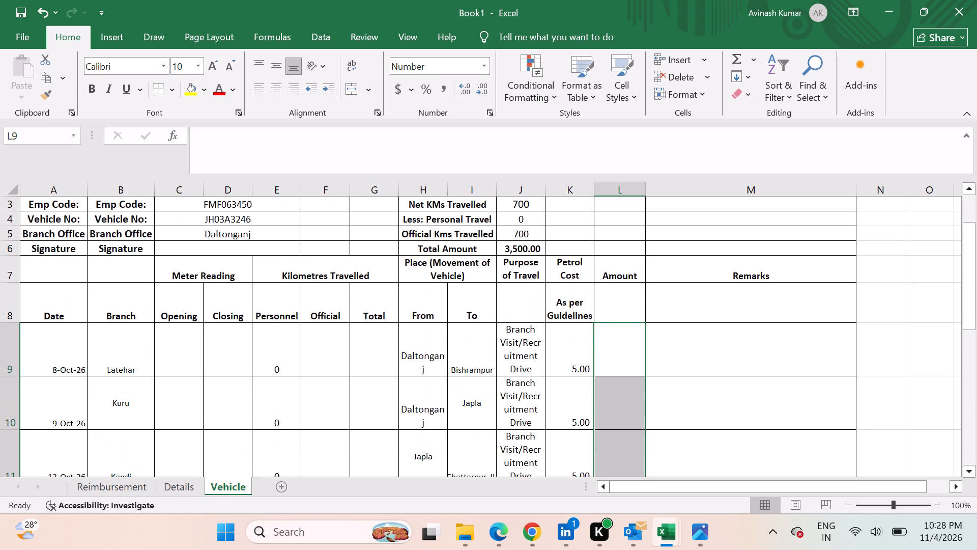
Check the Vehicle sheet's Amount column down to its cell in the Total row.
key("Down")
key("Down")
key("Down")
key("Down")
key("Down")
key("Down")
key("Down")
key("Down")
key("Down")
key("Up")
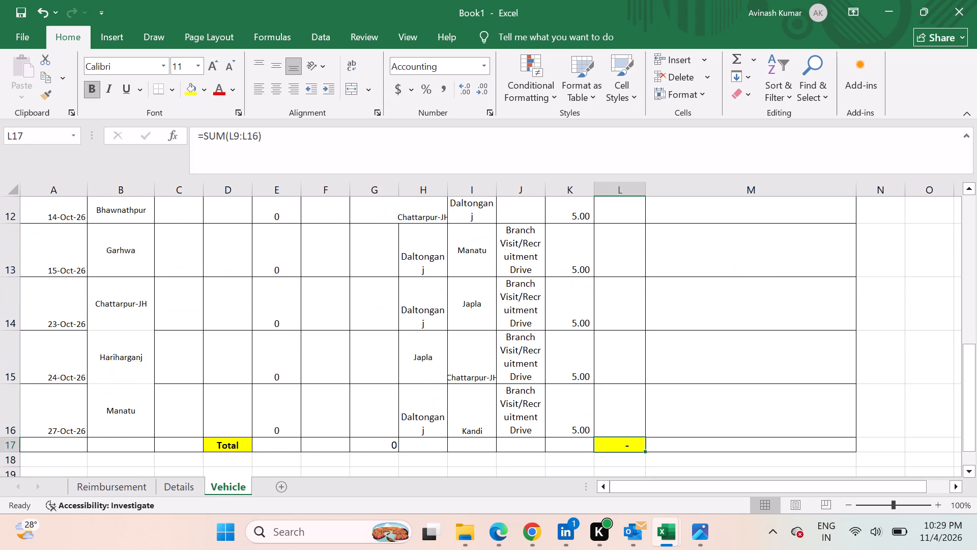
Enter 64356 as the Opening meter reading for the 8-Oct-26 Latehar trip in the Vehicle sheet.
key("Up")
key("Left")
key("Left")
key("Left")
key("Left")
key("Left")
key("Left")
key("Left")
key("Left")
key("Left")
key("Left")
key("Left")
key("Left")
key("Left")
key("Left")
key("Left")
key("Left")
key("Left")
key("Left")
key("Right")
key("Up")
key("Up")
key("Up")
key("Up")
key("Up")
key("Up")
key("Up")
key("Up")
key("Up")
key("Up")
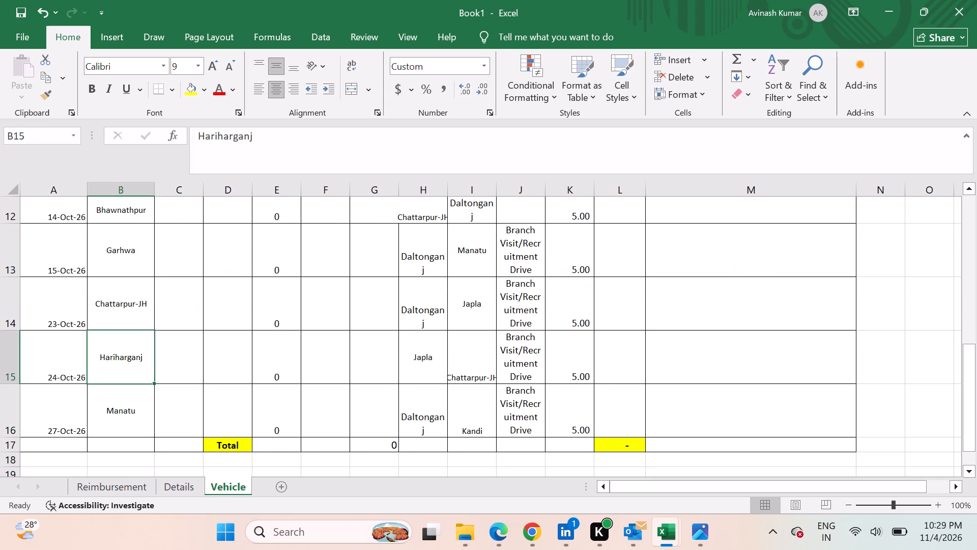
key("Down")
key("Down")
key("Down")
key("Right")
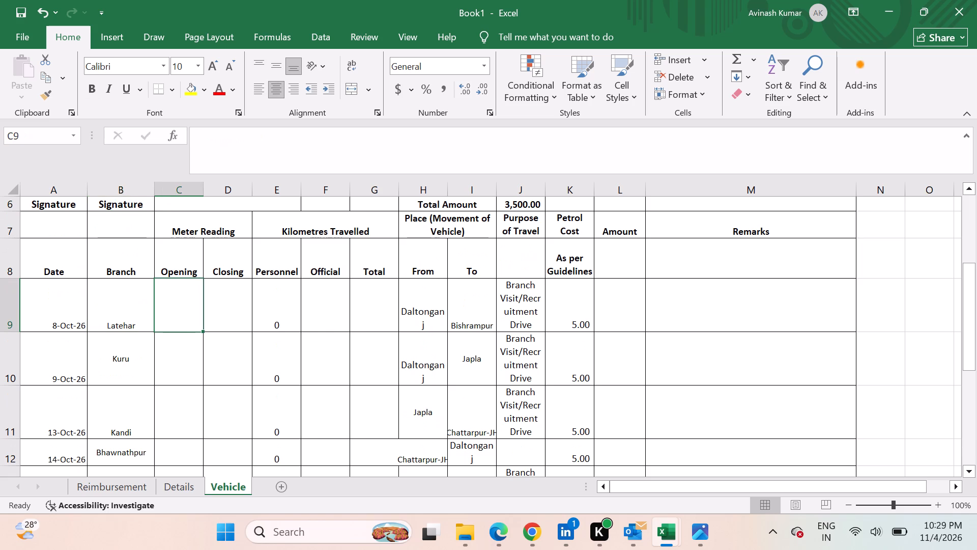
type("6435")
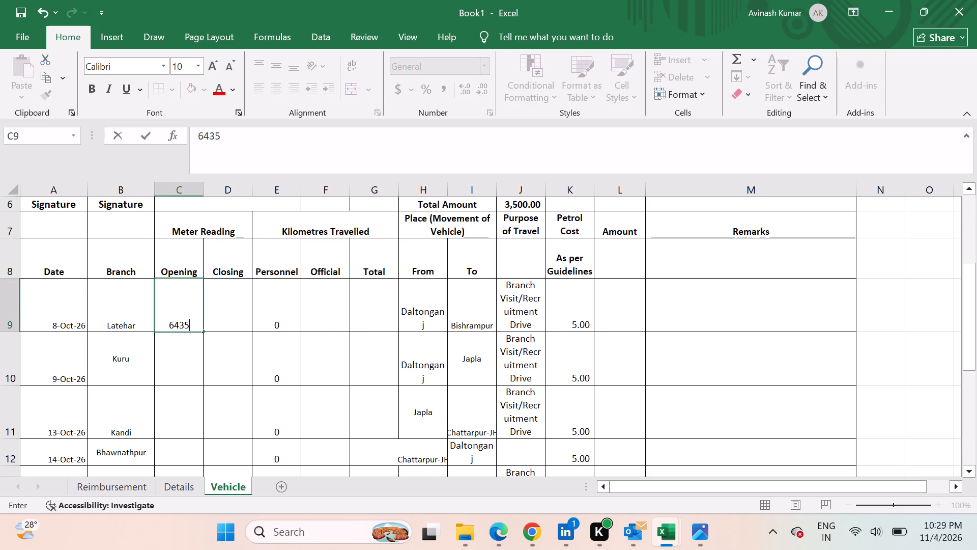
key("6")
key("Right")
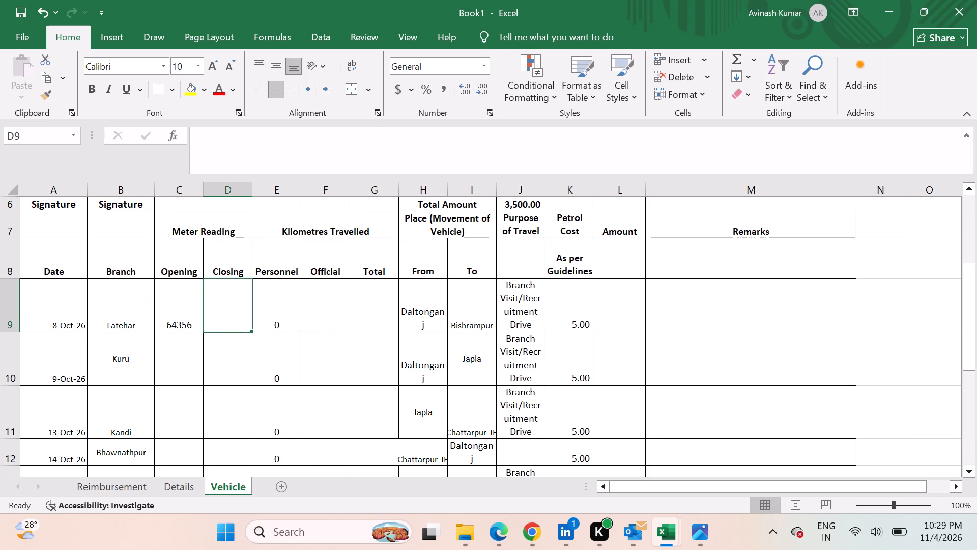
key("Left")
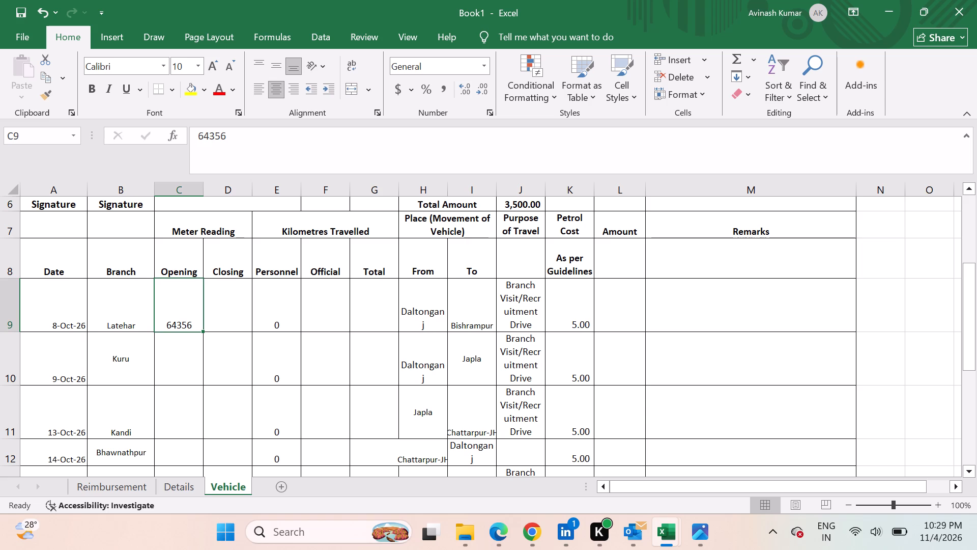
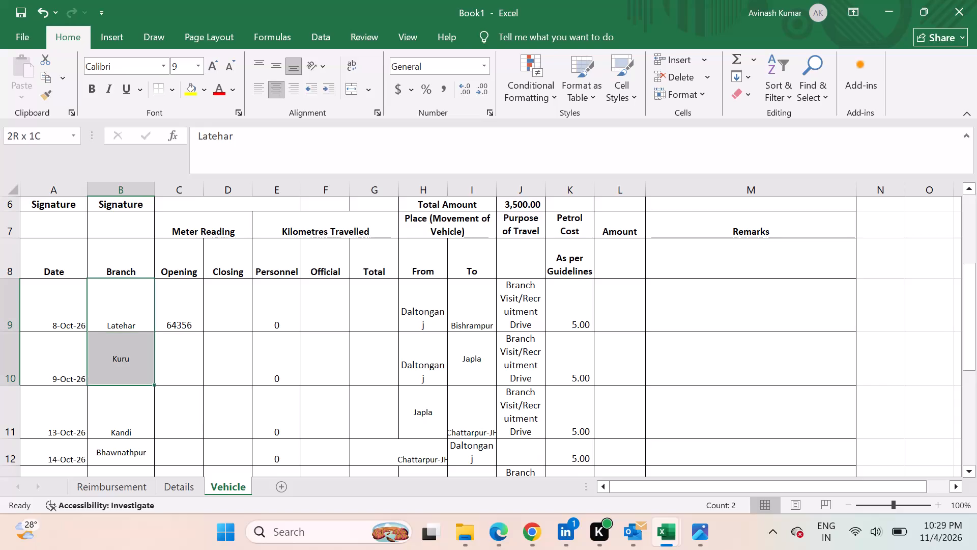
Copy the Branch names of all trips from 8-Oct-26 to 27-Oct-26 into the To column of the Vehicle sheet.
key("shift+Down")
key("shift+Down")
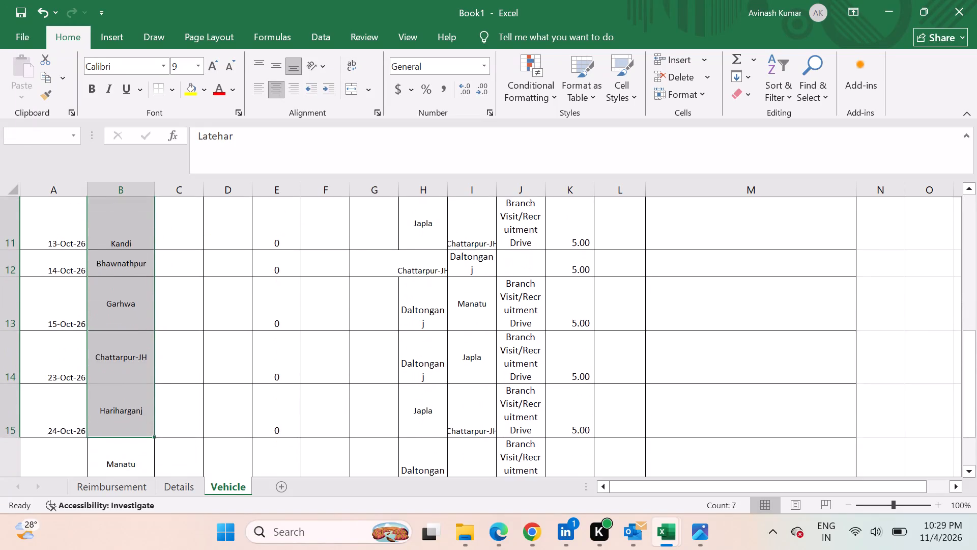
key("shift+Down")
key("shift+Up")
key("ctrl+c")
key("Right")
key("Right")
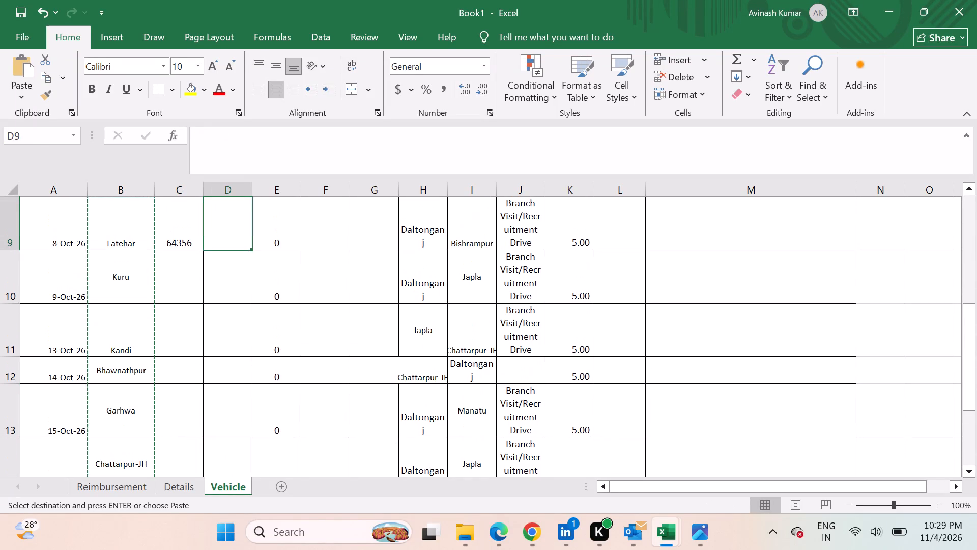
key("Right")
key("Right")
key("Right")
key("Right")
key("Up")
key("Up")
key("Down")
key("Down")
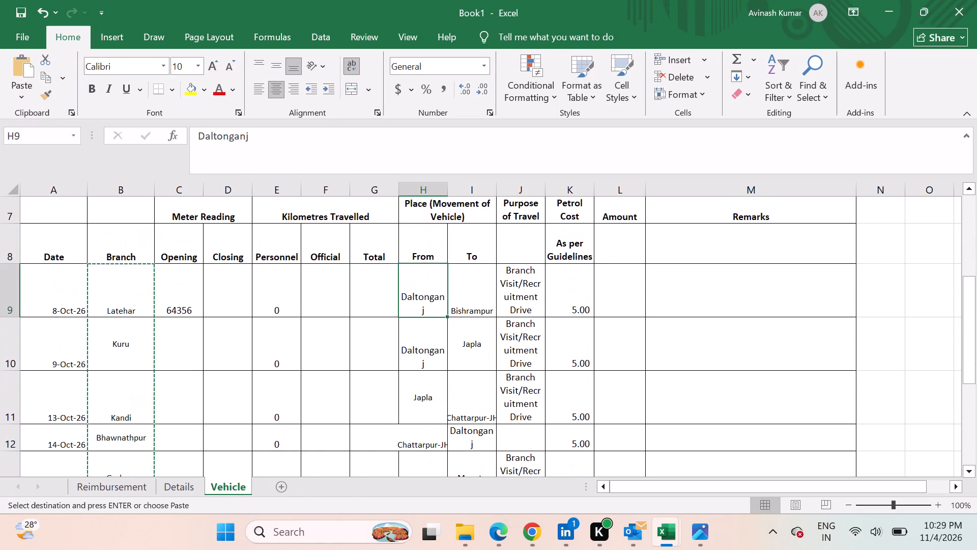
key("Right")
key("ctrl+v")
key("Down")
key("Down")
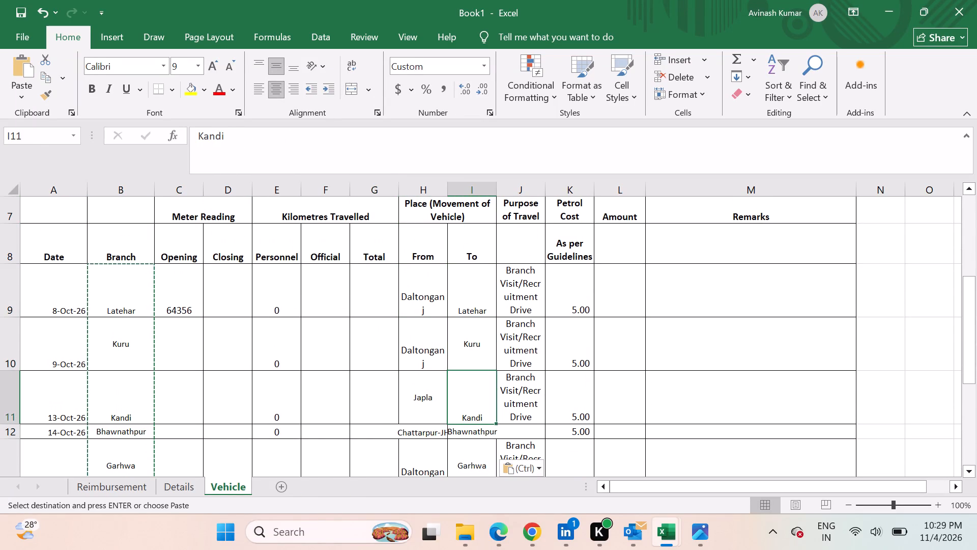
Copy Latehar from the 8-Oct-26 trip's To cell into the From cell of the 9-Oct-26 Kuru trip.
key("Up")
key("Left")
key("Right")
key("Up")
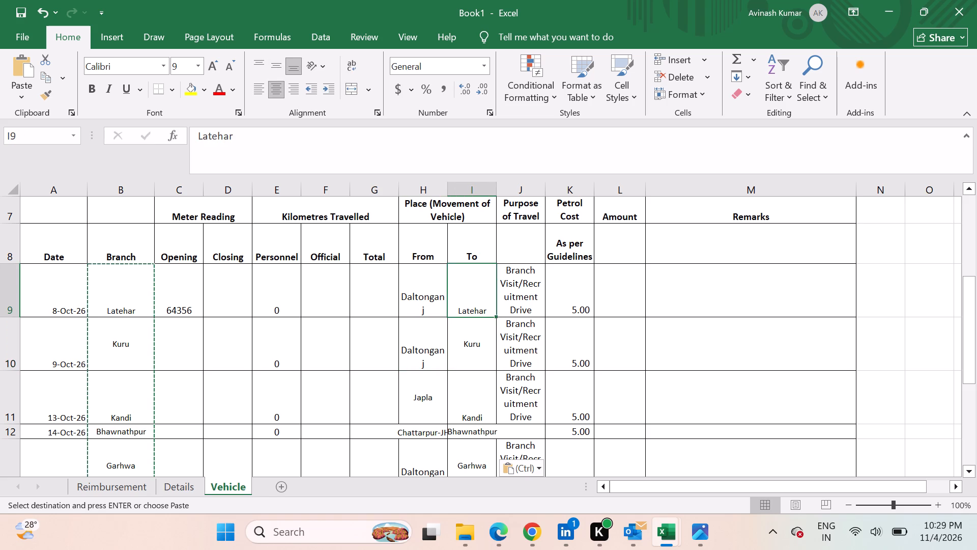
key("ctrl+c")
key("Down")
key("Left")
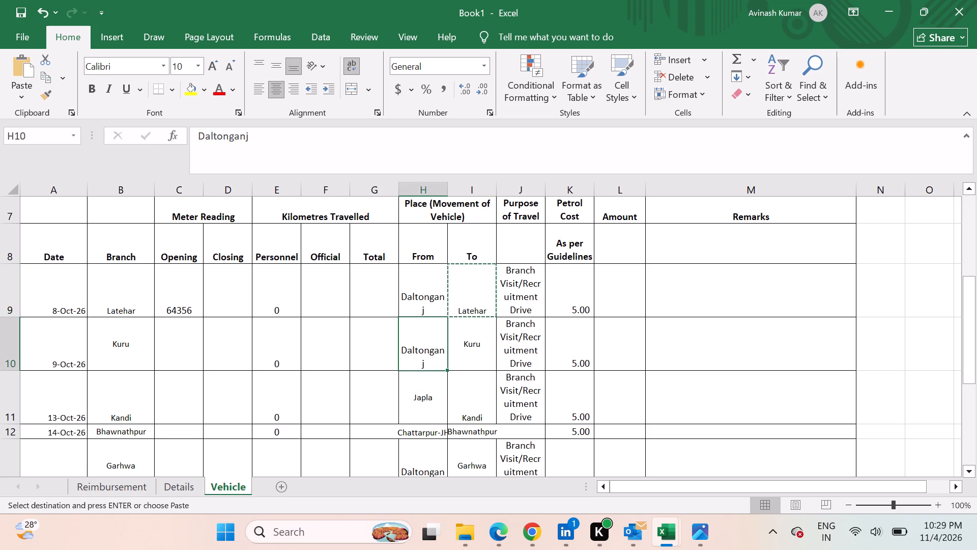
key("ctrl+v")
Enter Daltonganj as the From place of the 13-Oct-26 Kandi trip.
key("Down")
key("Down")
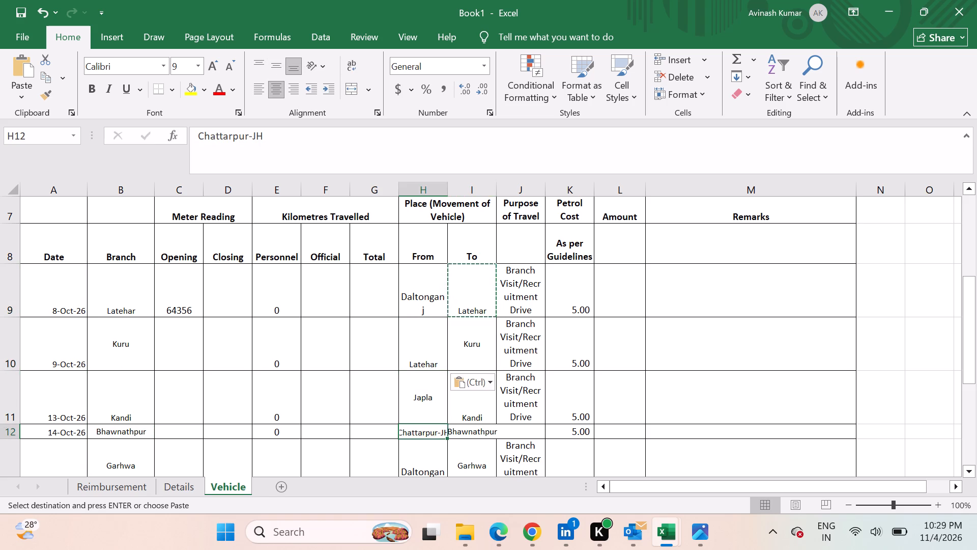
key("Down")
key("Down")
key("Up")
key("Up")
key("Up")
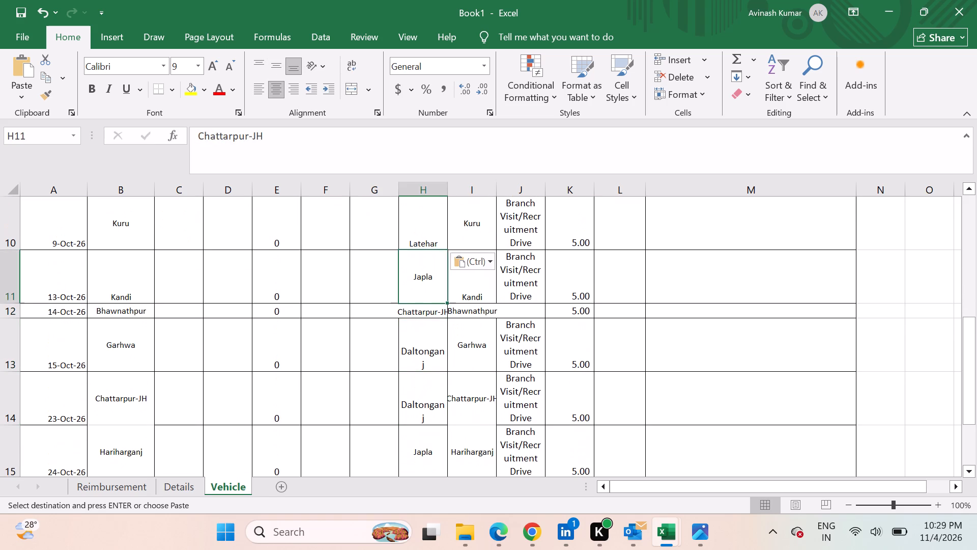
key("Up")
key("Up")
key("Up")
key("Down")
key("Down")
key("Down")
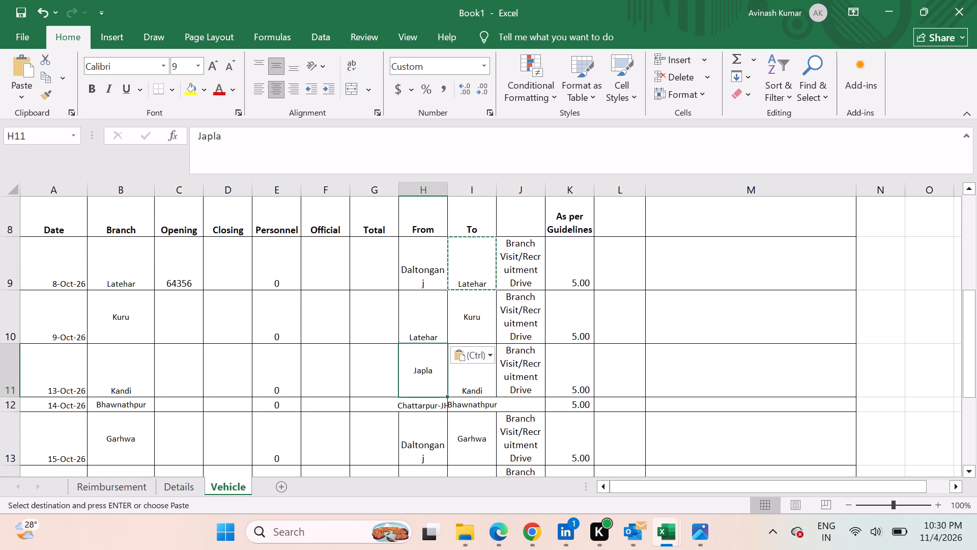
type("Da")
key("Down")
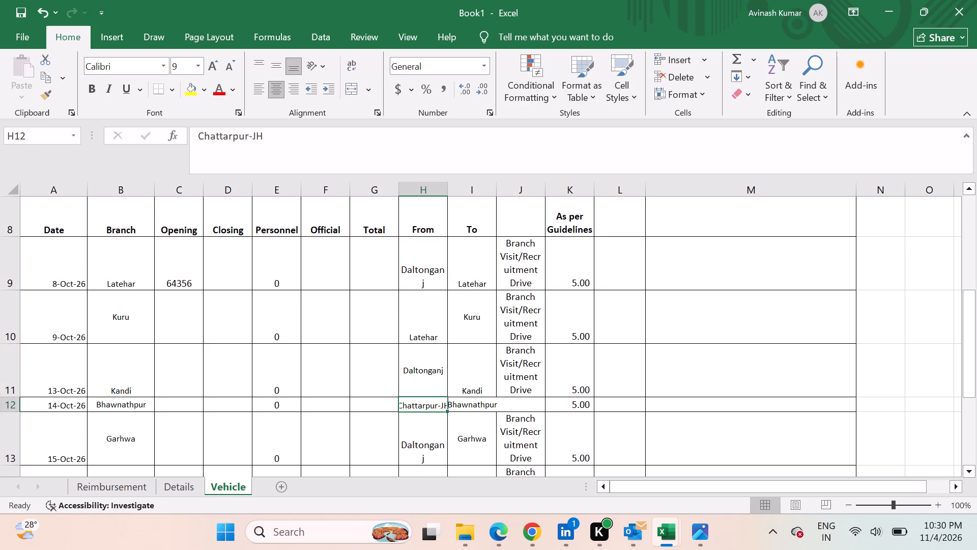
Fill Daltonganj down the From column from the 13-Oct-26 trip to the 27-Oct-26 trip.
key("Up")
key("shift+Down")
key("shift+Down")
key("shift+Down")
key("shift+Down")
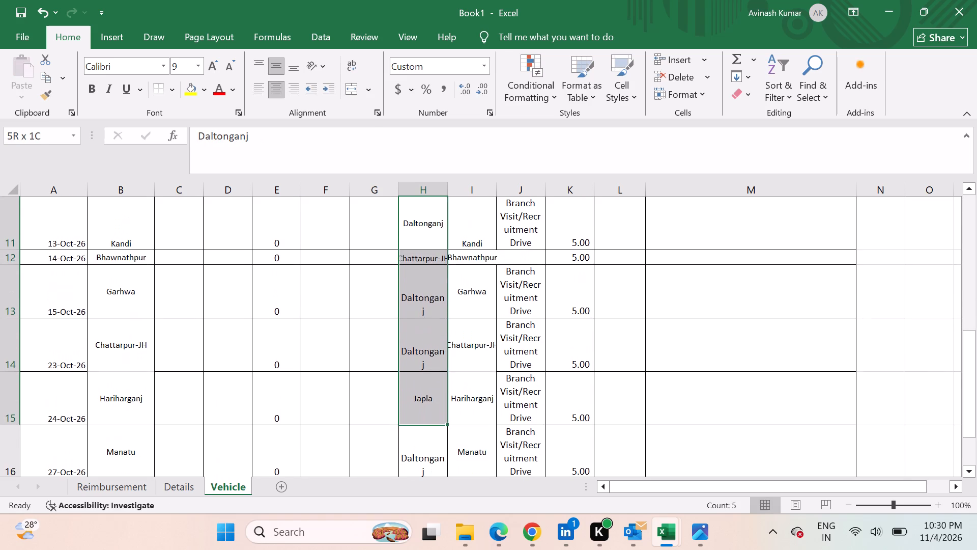
key("shift+Down")
key("ctrl+d")
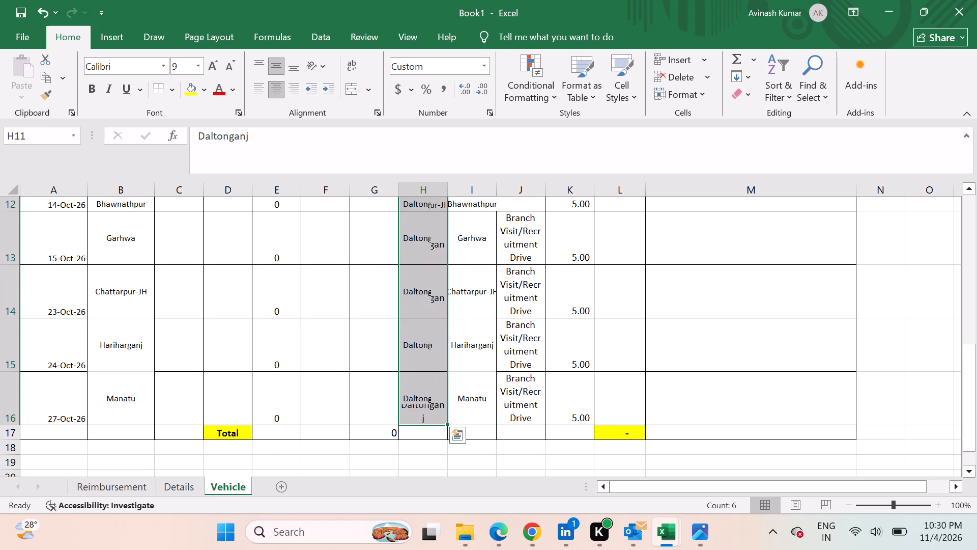
Check the From and To places of the Vehicle sheet's trips from 8-Oct-26 to 15-Oct-26.
key("Up")
key("Up")
key("Up")
key("Up")
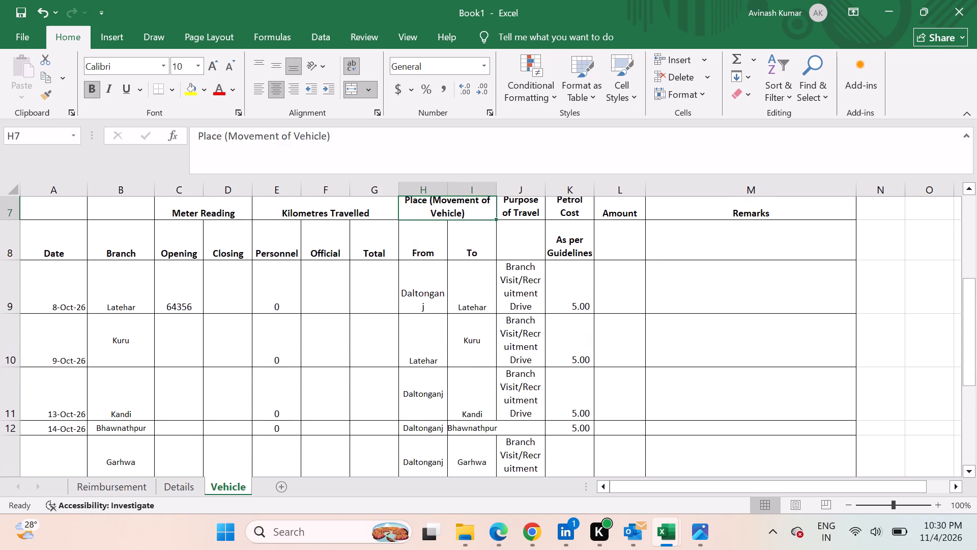
key("Down")
key("Down")
key("Down")
key("Down")
key("Down")
key("Down")
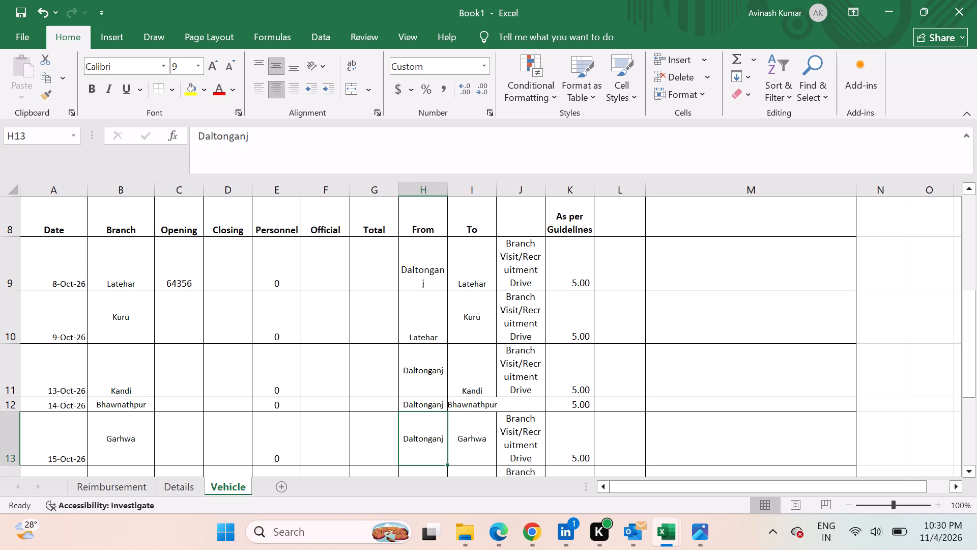
Insert a new row between the 9-Oct-26 and 13-Oct-26 trips and date it 10-Oct-26.
left_click(19, 361)
key("ctrl+shift+equal")
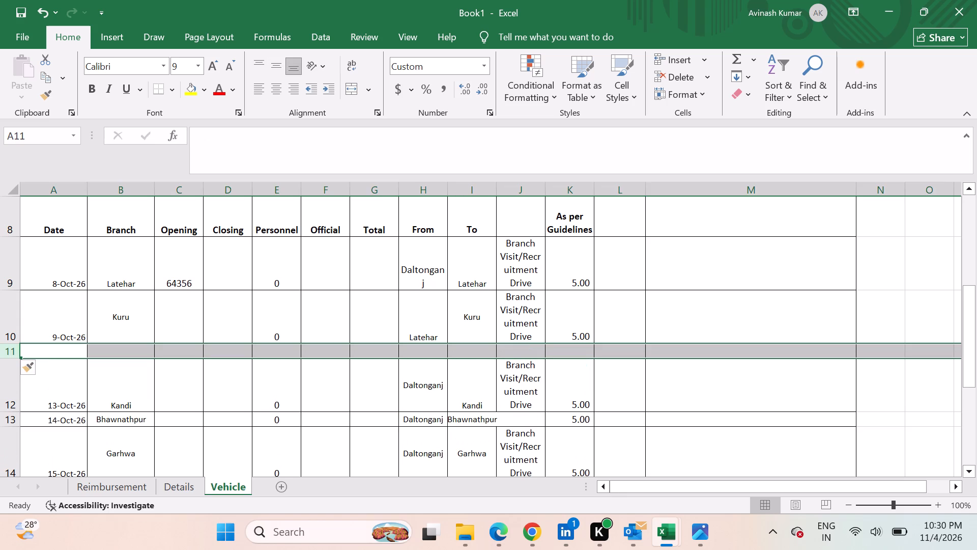
left_click(60, 339)
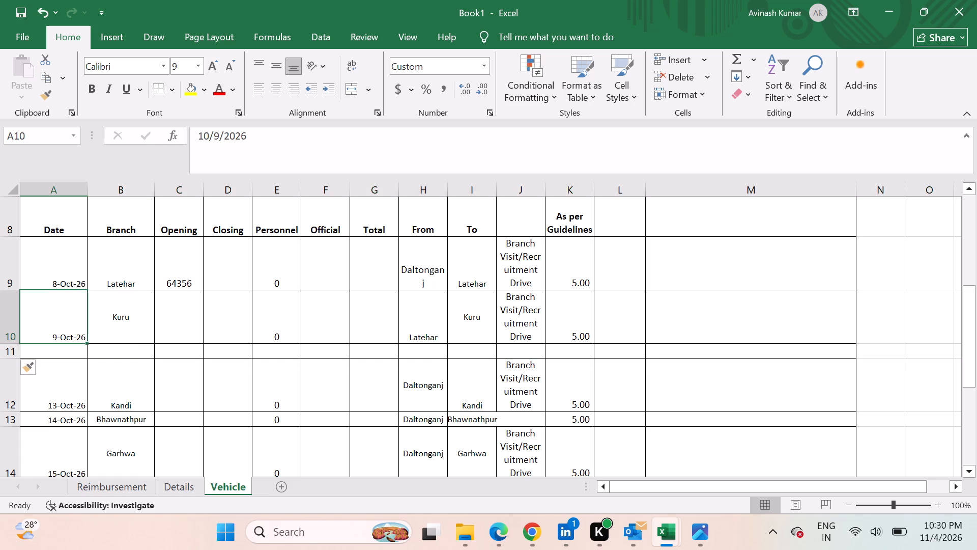
key("shift+Down")
key("ctrl+d")
double_click(65, 350)
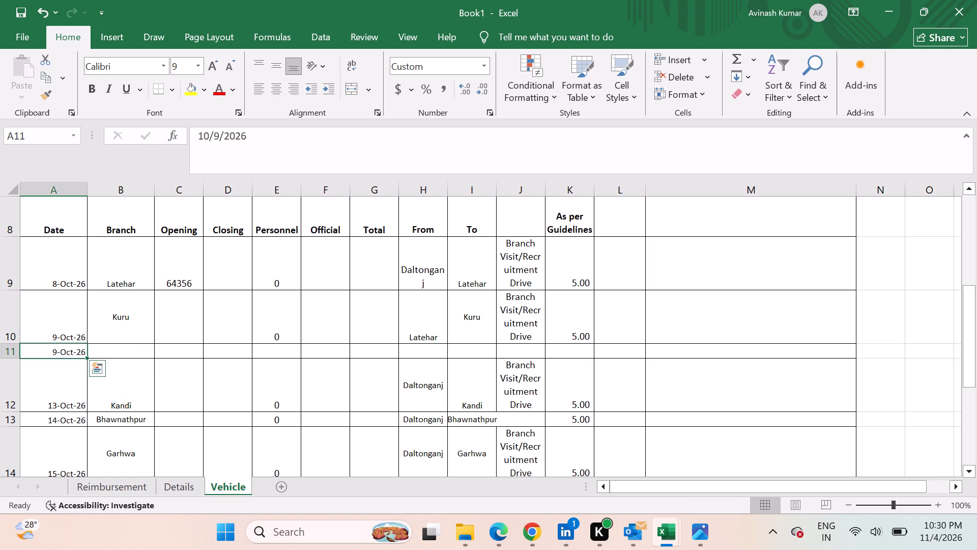
left_click(64, 350)
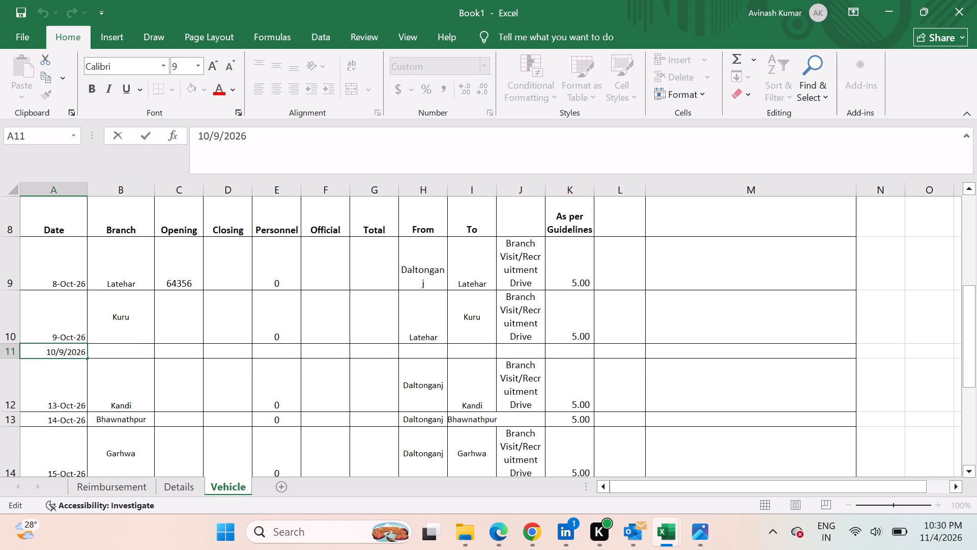
key("BackSpace")
type("10")
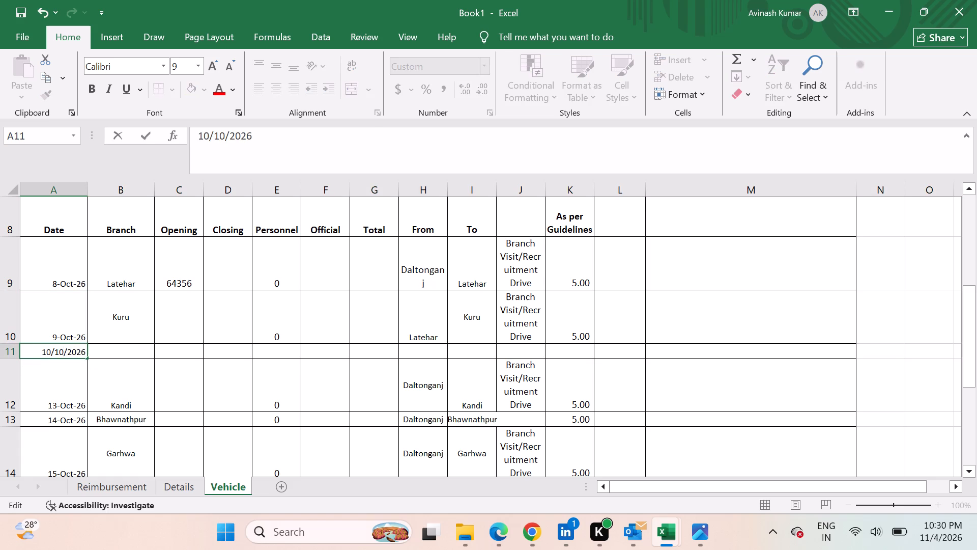
Fill the 10-Oct-26 row's Branch with Kuru and its Personnel kilometres with 0 from the row above.
left_click(117, 351)
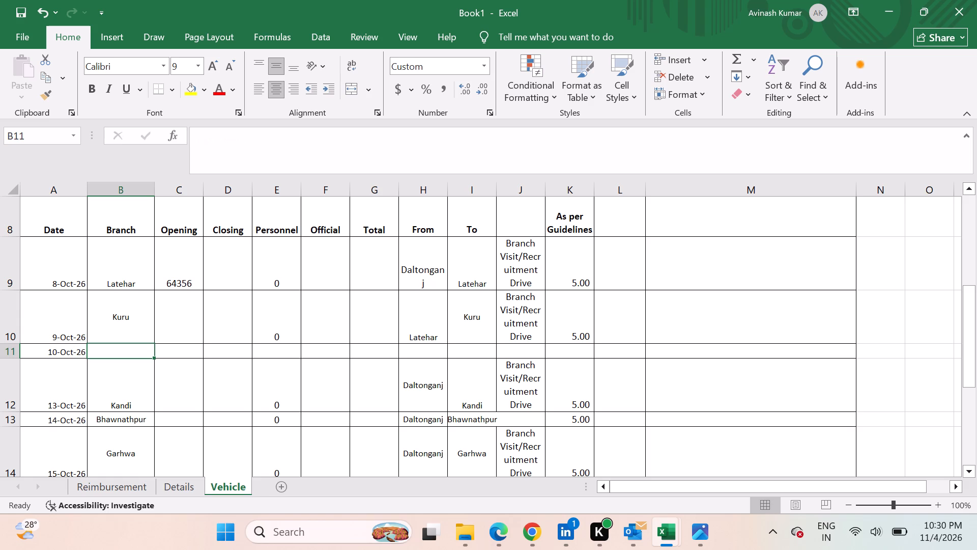
key("Up")
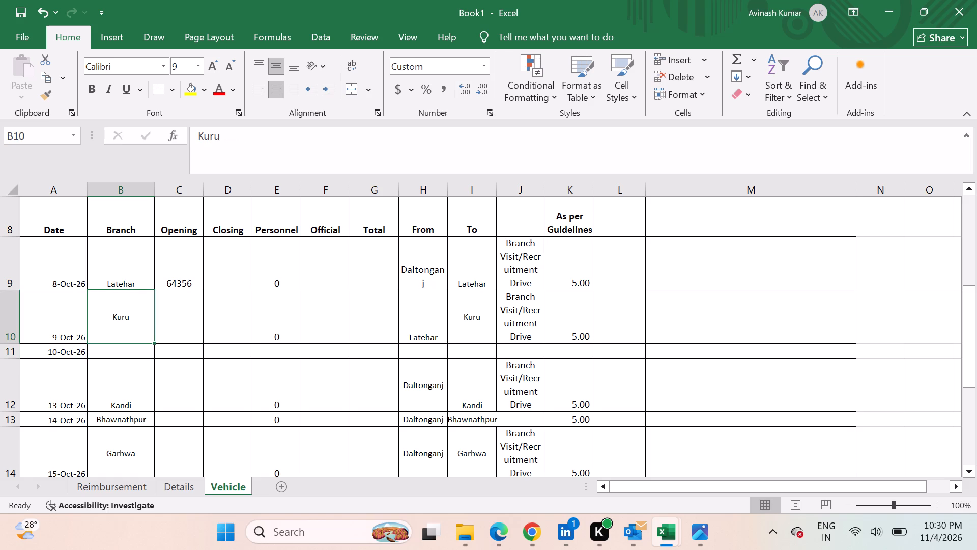
key("shift+Down")
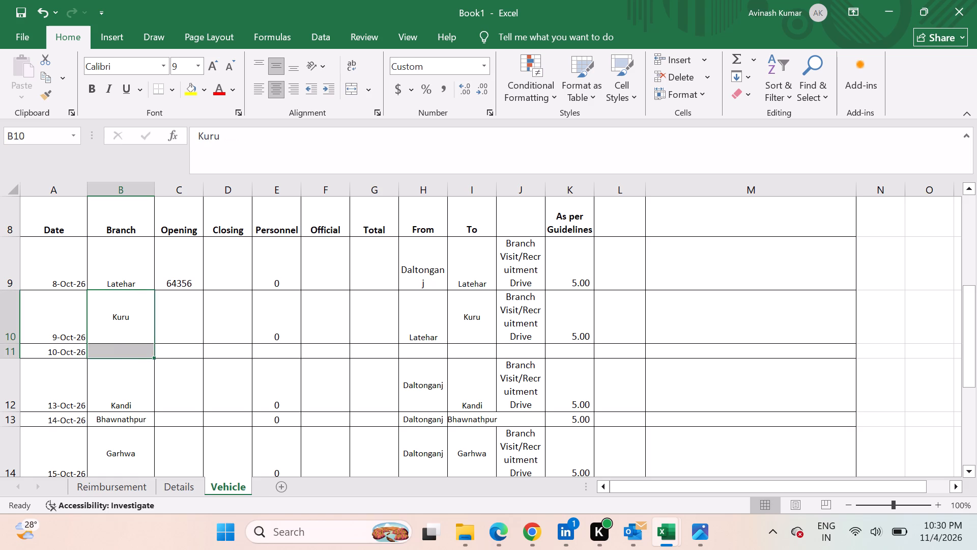
key("ctrl+d")
key("Right")
key("Down")
key("Right")
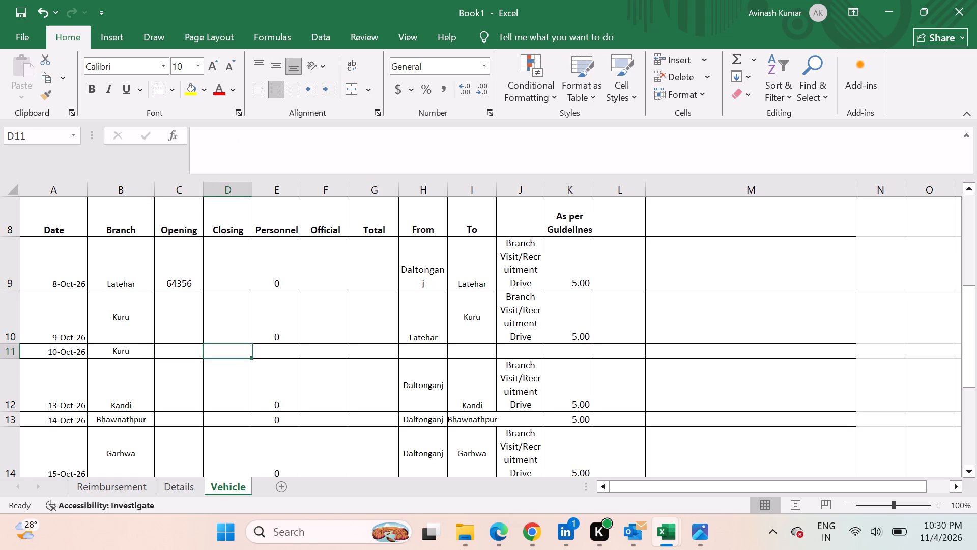
key("Right")
key("Up")
key("shift+Down")
key("ctrl+d")
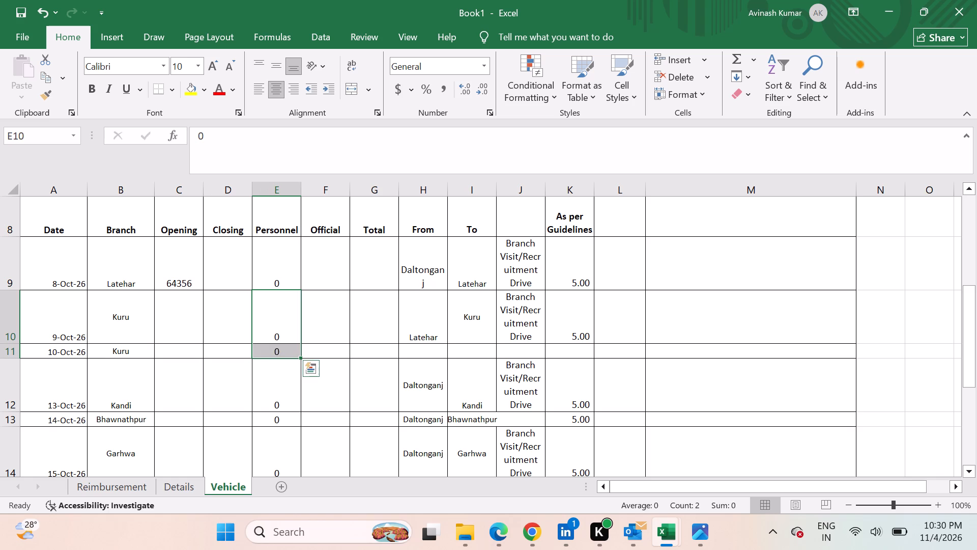
Enter Kuru as the From place and Daltonganj as the To place of the 10-Oct-26 trip.
key("Right")
key("Right")
key("Right")
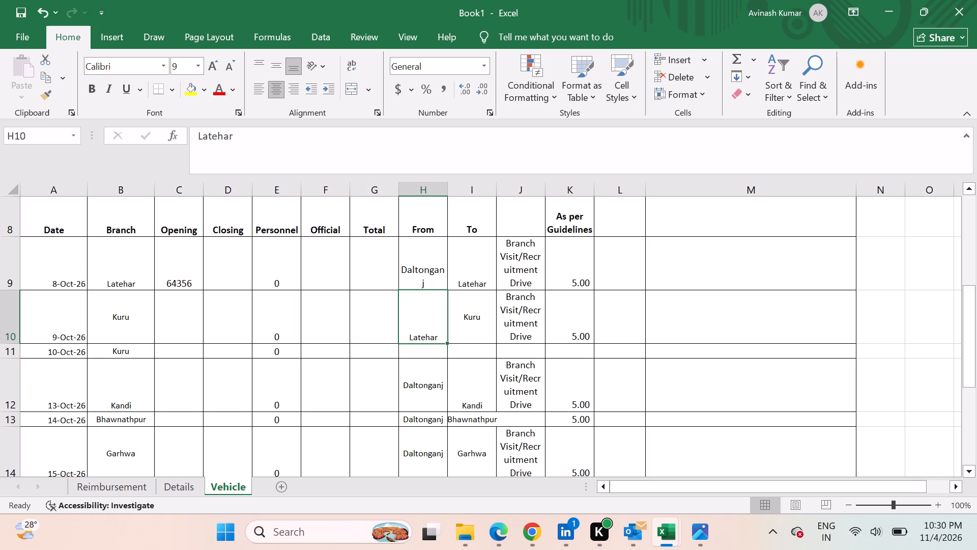
key("Down")
type("Kuru")
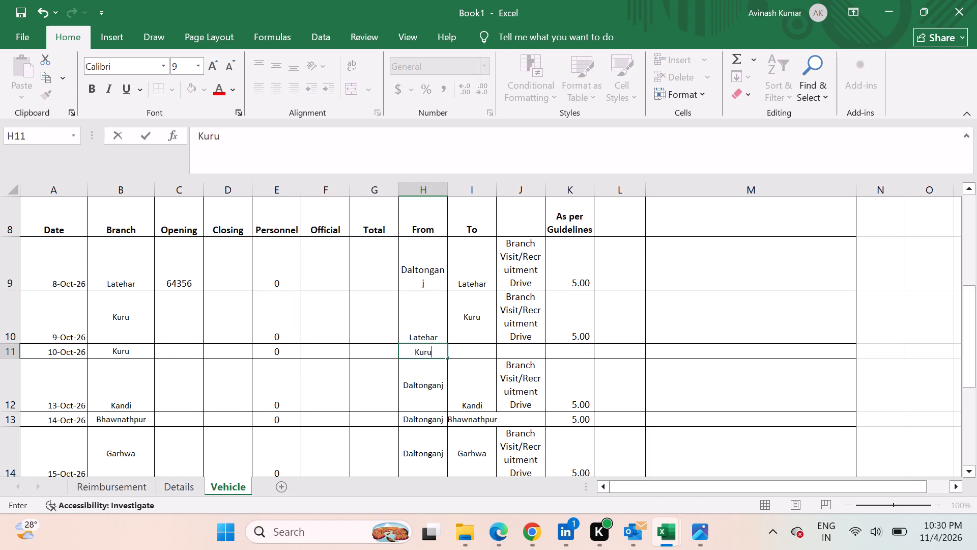
key("Right")
type("Daltonganj")
key("Right")
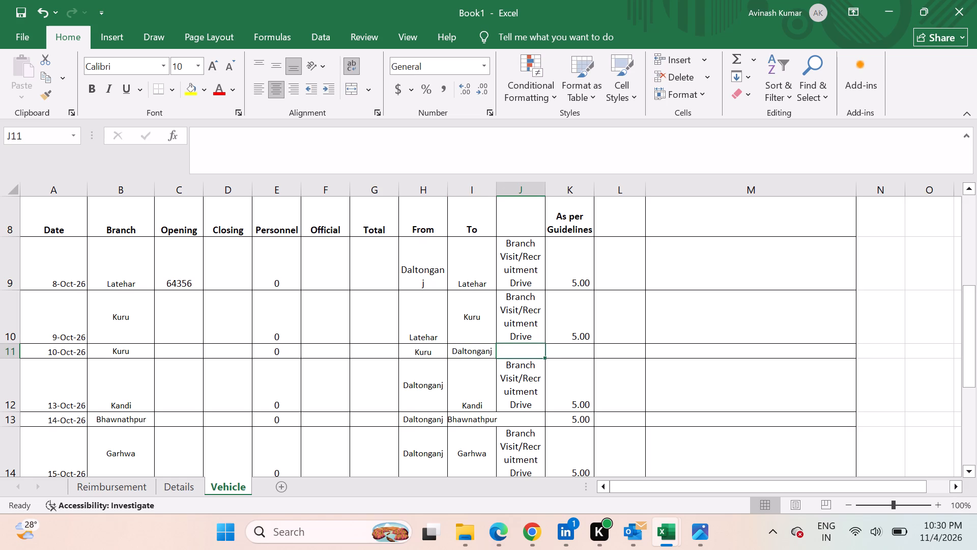
Fill the Branch Visit/Recruitment Drive purpose down from the 9-Oct-26 trip into the 10-Oct-26 row.
key("Up")
key("shift+Down")
key("ctrl+d")
Review the Vehicle sheet's dates and Branch entries down to the Total row and back up to the header details.
key("Right")
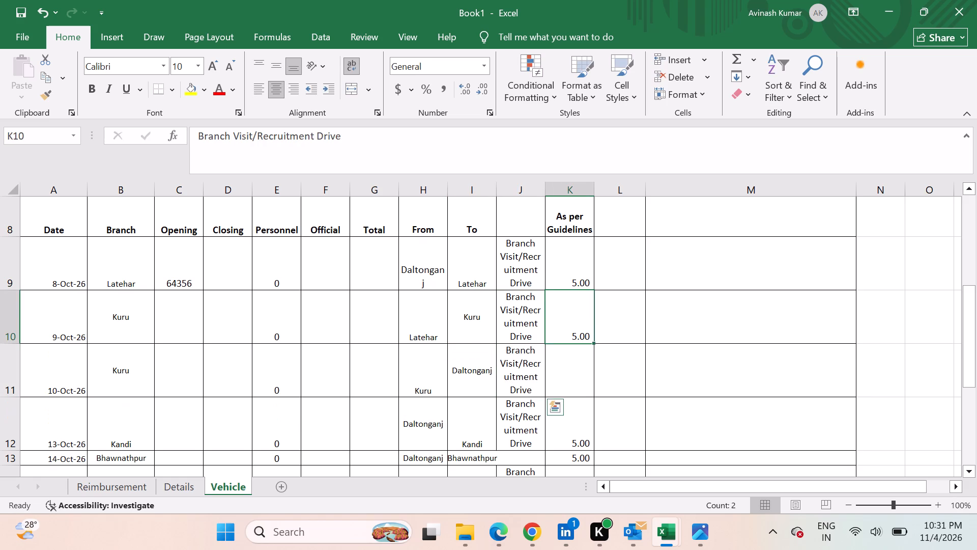
key("Left")
key("Left")
key("Left")
key("Left")
key("Left")
key("Left")
key("Left")
key("Left")
key("Left")
key("Left")
key("Left")
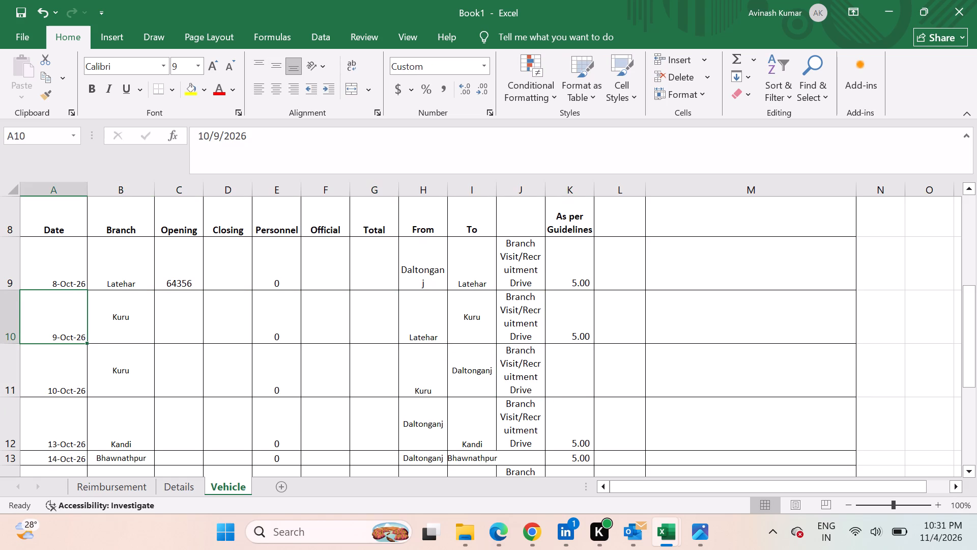
key("Left")
key("Right")
key("Down")
key("Down")
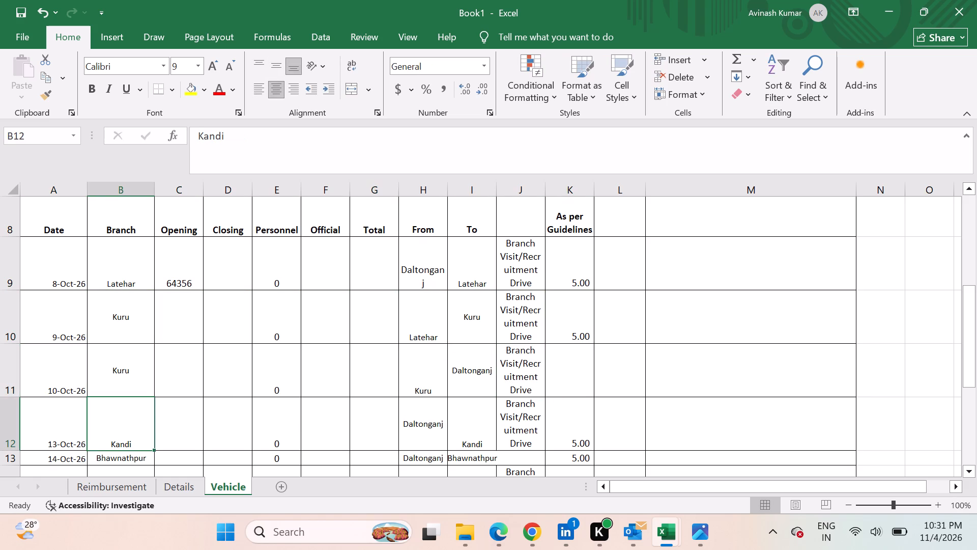
key("Down")
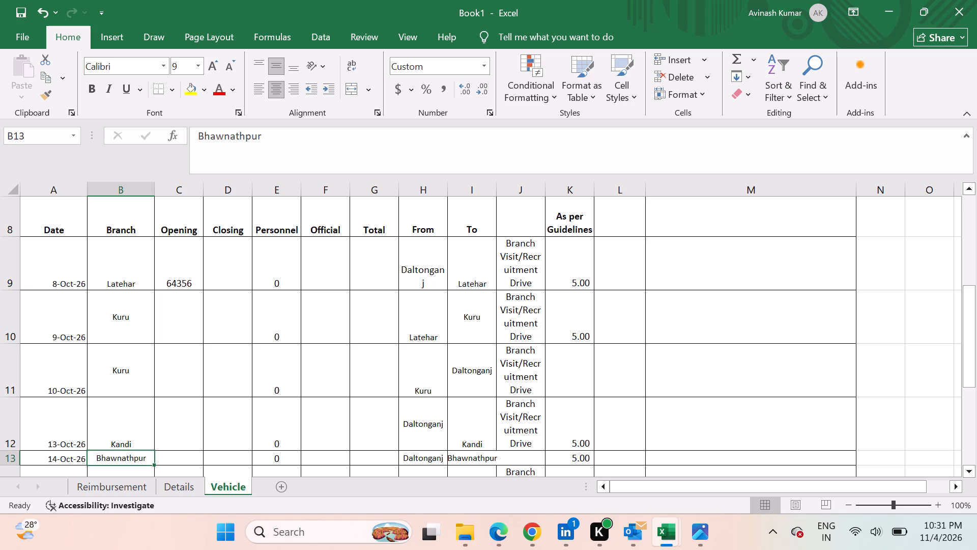
key("Down")
key("Down")
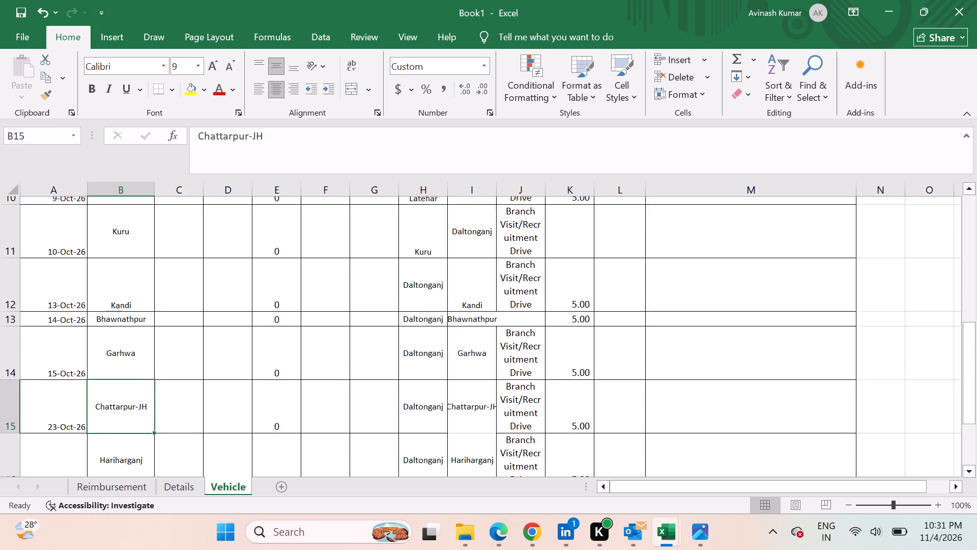
key("Down")
key("Down")
key("Down")
key("Up")
key("Up")
key("Up")
key("Up")
key("Up")
key("Up")
key("Up")
key("Up")
key("Up")
key("Up")
key("Up")
key("Up")
key("Up")
key("Up")
key("Up")
key("Up")
key("Up")
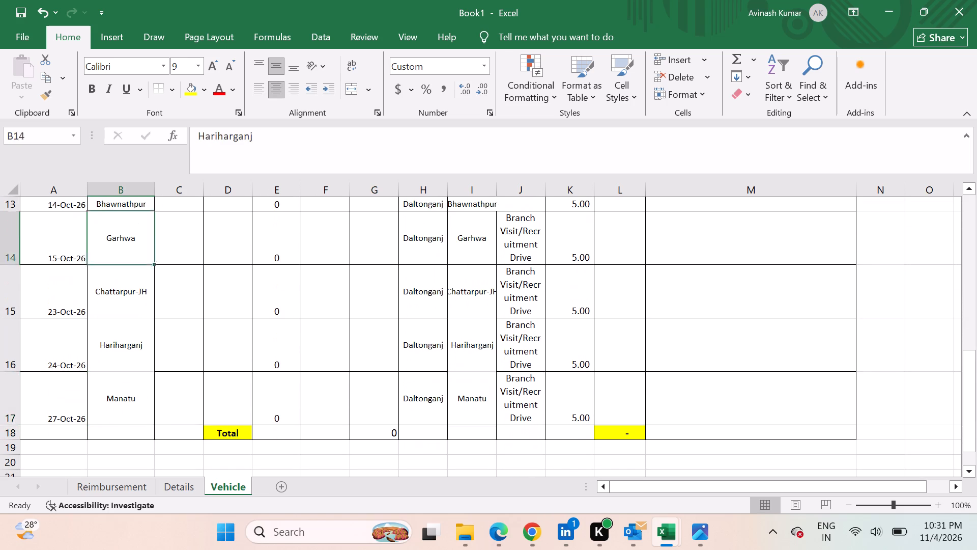
key("Down")
key("Down")
key("Down")
key("Down")
key("Down")
key("Up")
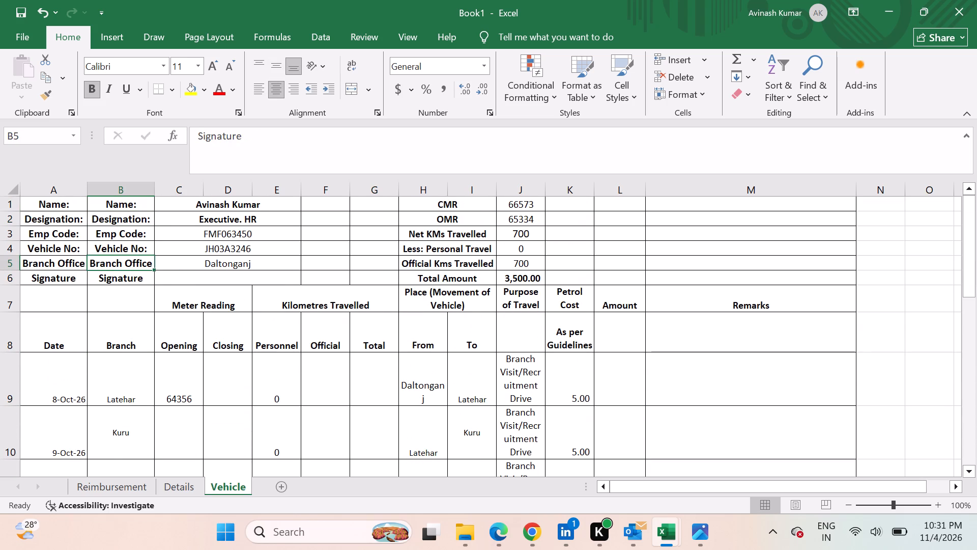
key("Down")
key("Down")
key("Down")
key("Down")
key("Up")
key("Up")
key("Up")
key("Up")
key("Up")
key("Up")
key("Up")
key("Up")
key("Up")
key("Up")
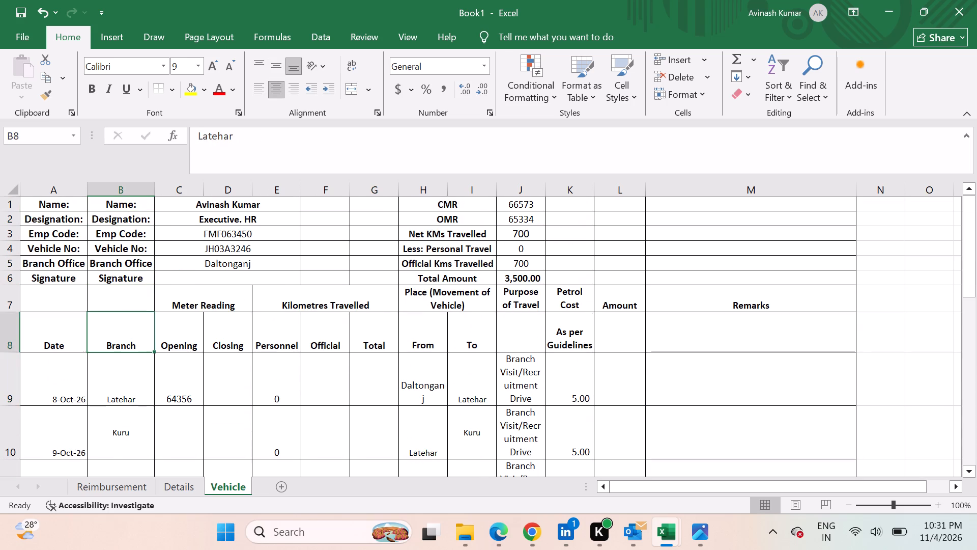
Replace the 8-Oct-26 trip's Opening meter reading with 68213.
key("Up")
key("Up")
key("Down")
key("Down")
key("Down")
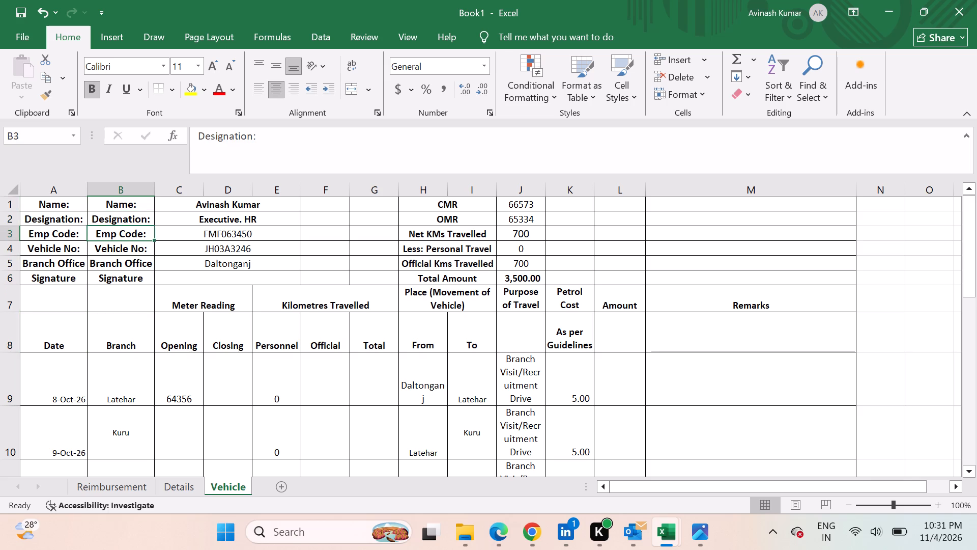
key("Down")
key("Down")
key("Down")
key("Down")
key("Down")
key("Right")
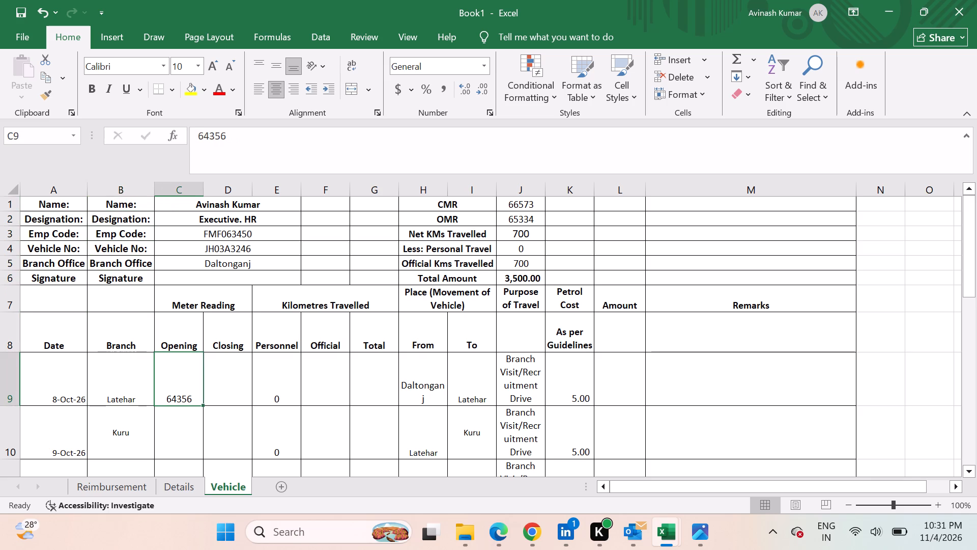
type("68")
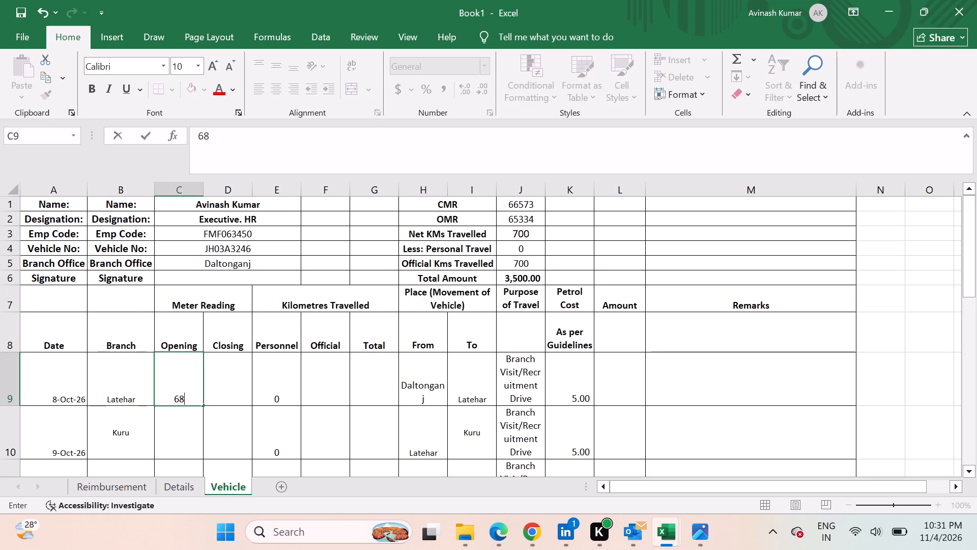
type("213")
key("Right")
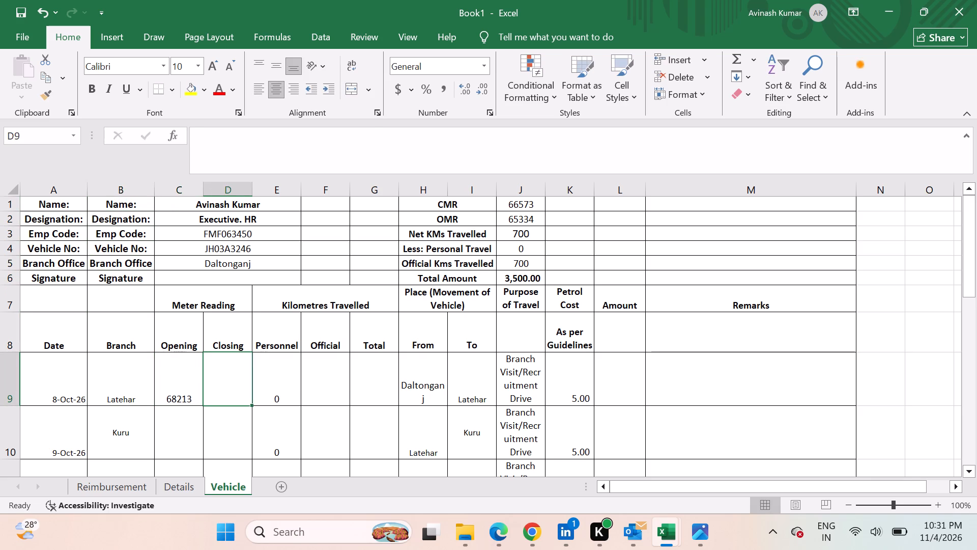
Enter 68283 as the 8-Oct-26 trip's Closing reading and 70 for both its Official and Total kilometres.
key("Left")
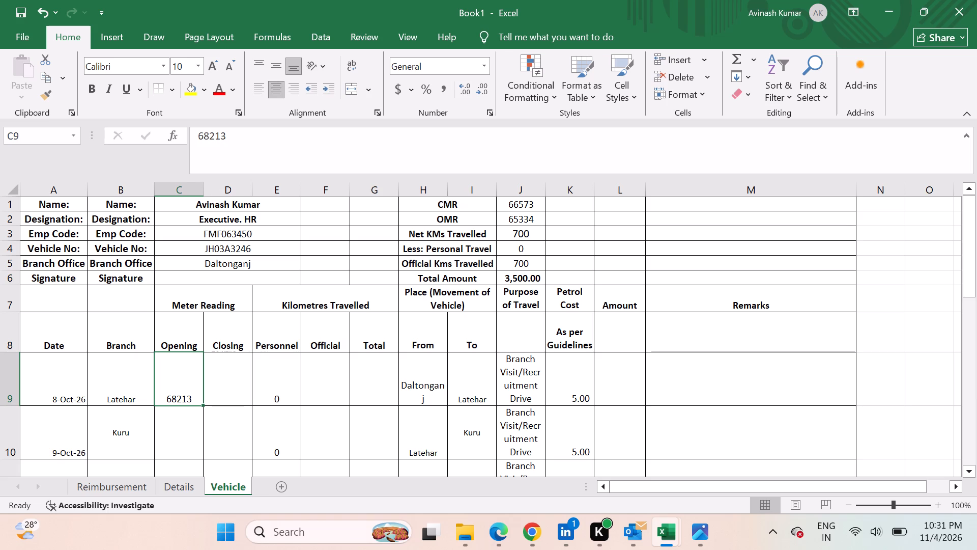
key("Right")
type("682")
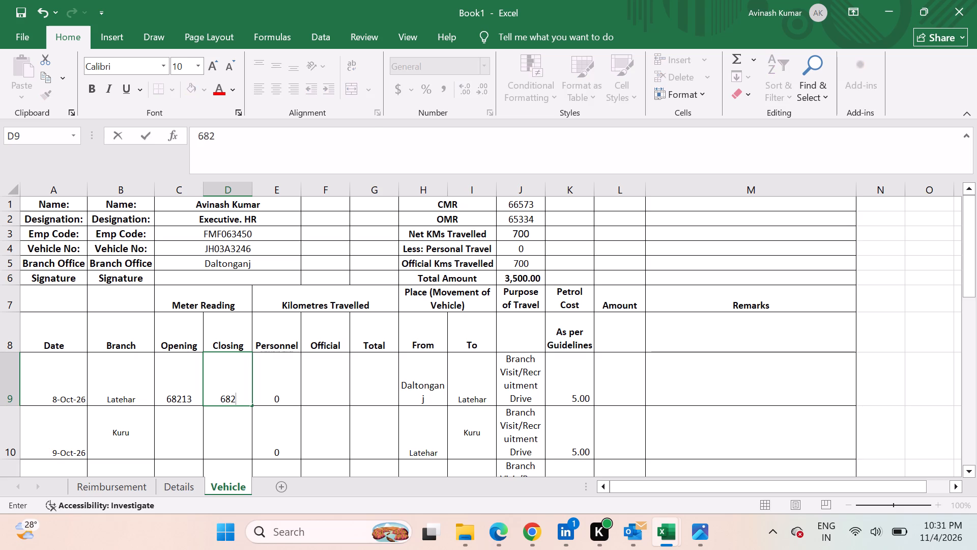
type("83")
key("Right")
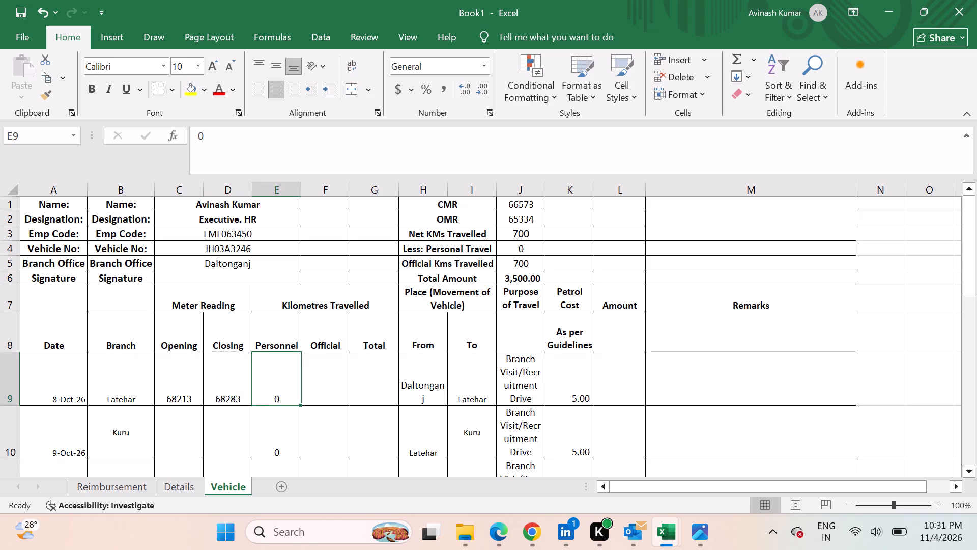
key("Right")
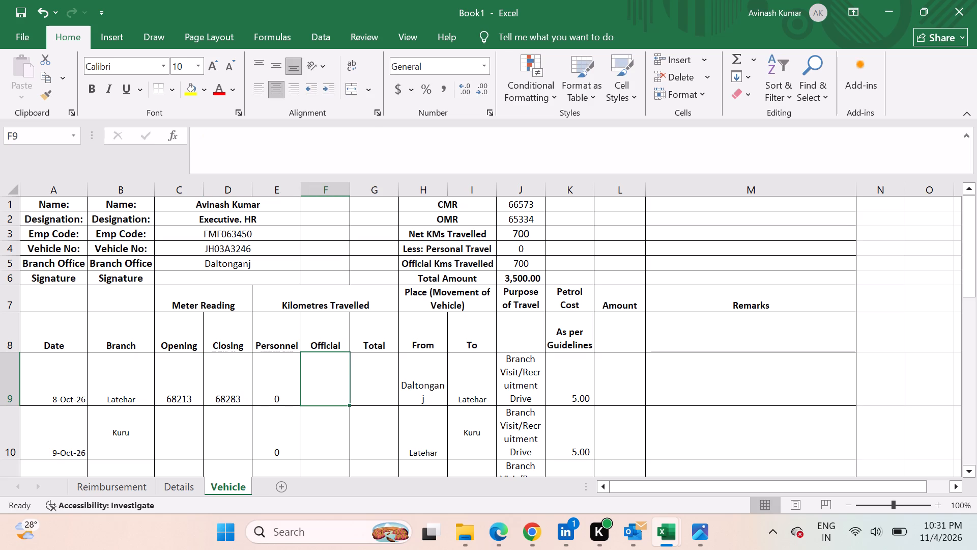
type("70")
key("Right")
type("70")
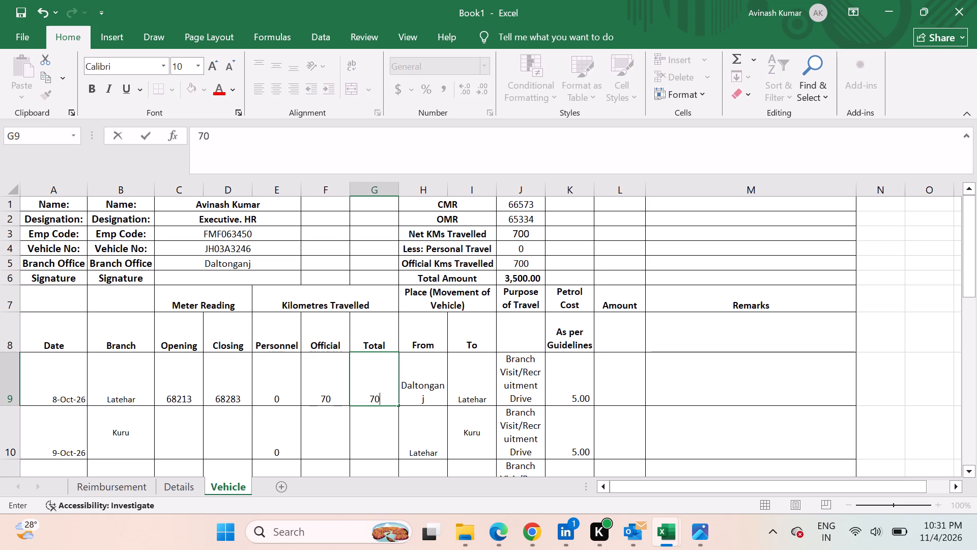
Enter 350 as the Amount for the 8-Oct-26 trip.
key("Right")
key("Right")
key("Right")
key("Right")
key("Right")
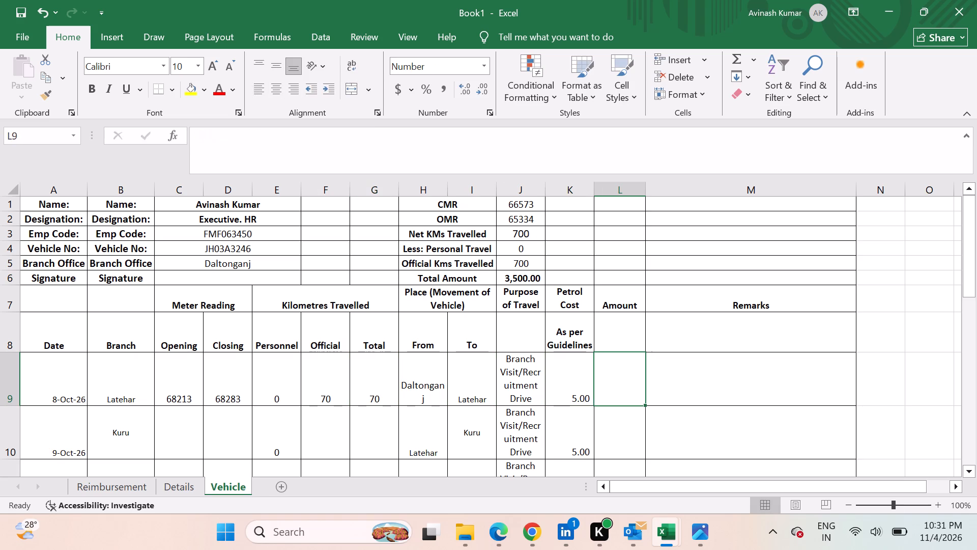
type("350")
key("Down")
Copy the 8-Oct-26 Closing reading into the 9-Oct-26 trip's Opening reading.
key("Down")
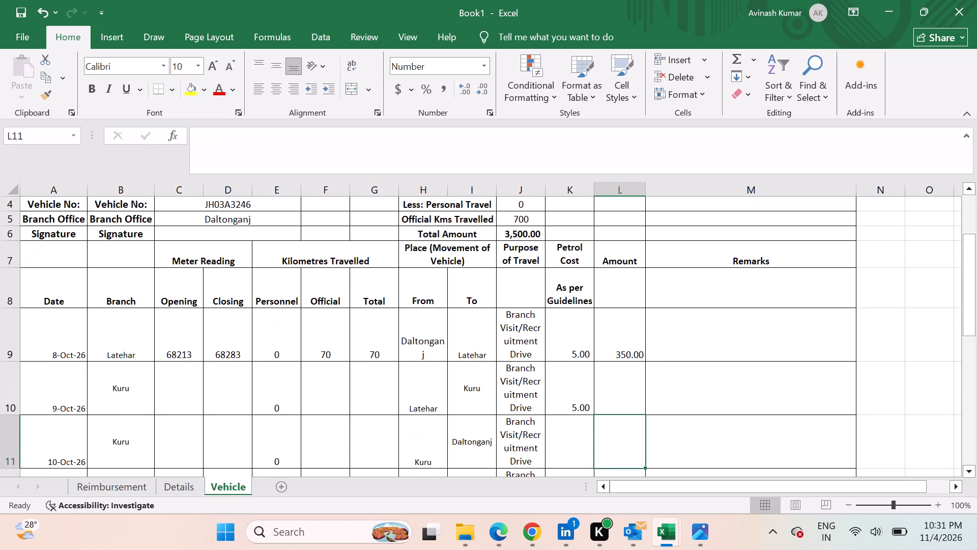
key("Up")
key("Left")
key("Left")
key("Left")
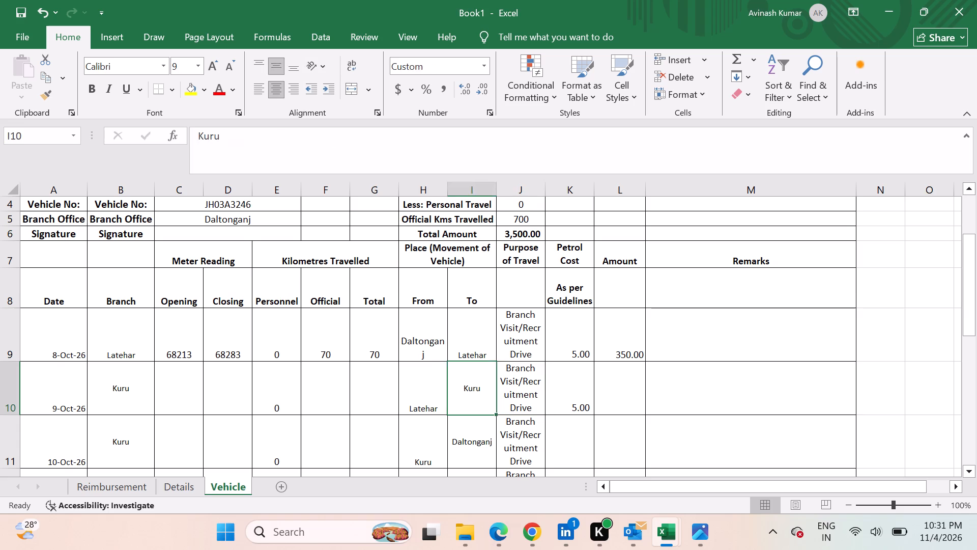
key("Left")
key("Left")
key("Left")
key("Left")
key("Left")
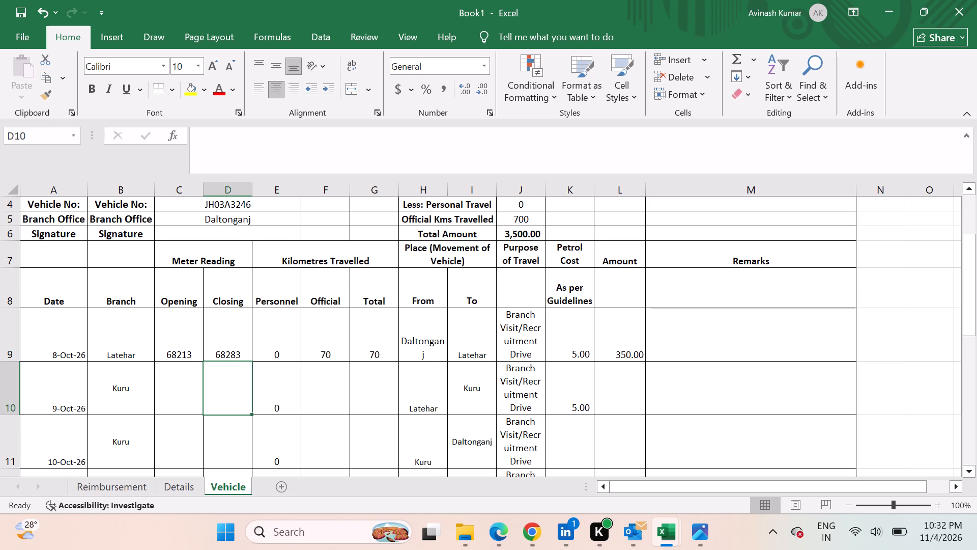
key("Left")
key("Right")
key("Up")
key("ctrl+c")
key("Down")
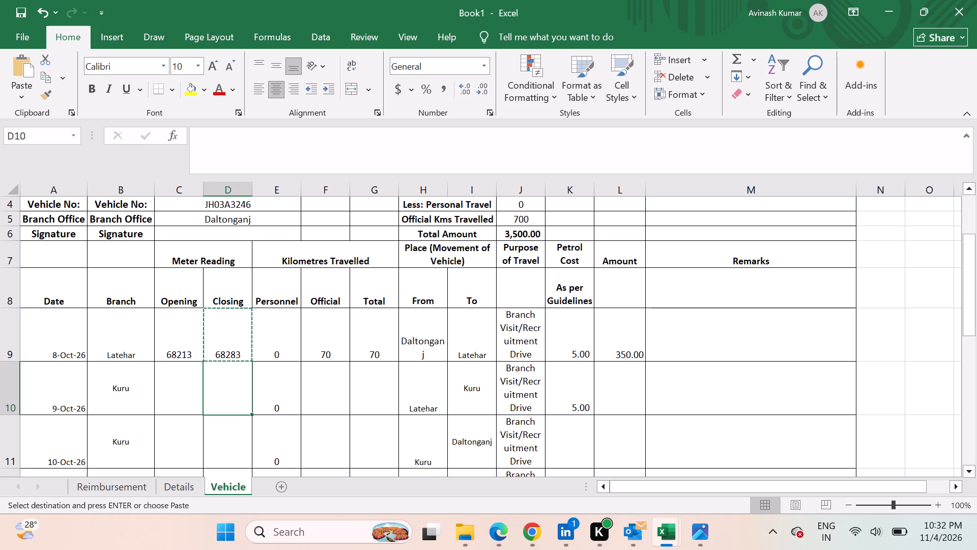
key("Left")
key("ctrl+v")
Enter 68333 as the 9-Oct-26 trip's Closing reading and 50 for both its Official and Total kilometres.
key("Right")
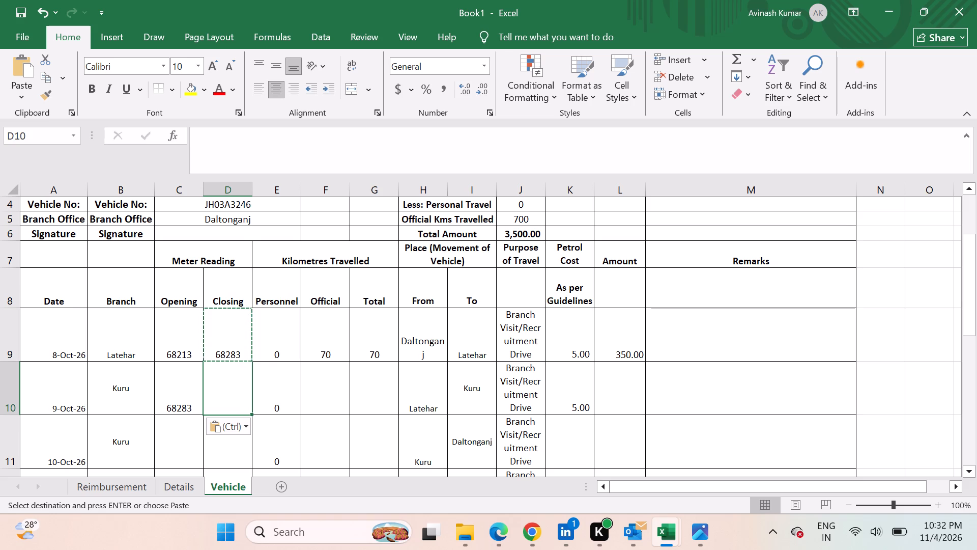
type("68333")
key("Right")
key("Right")
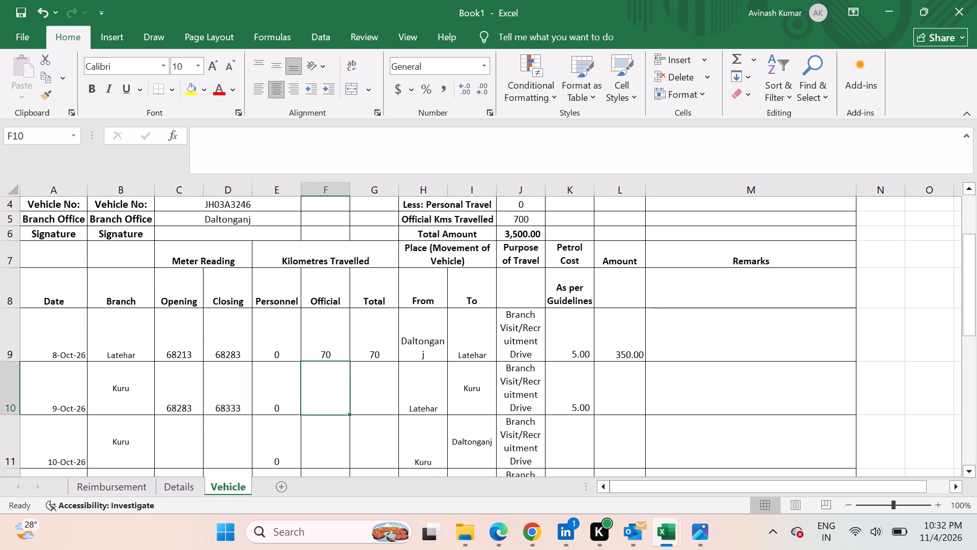
type("50")
key("Right")
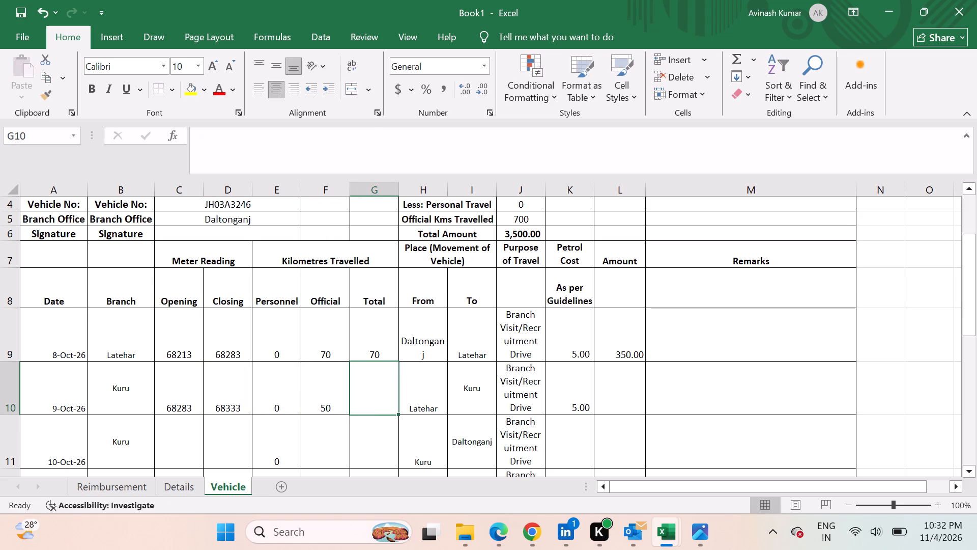
type("50")
Enter 250 as the Amount for the 9-Oct-26 trip.
key("Right")
key("Right")
key("Right")
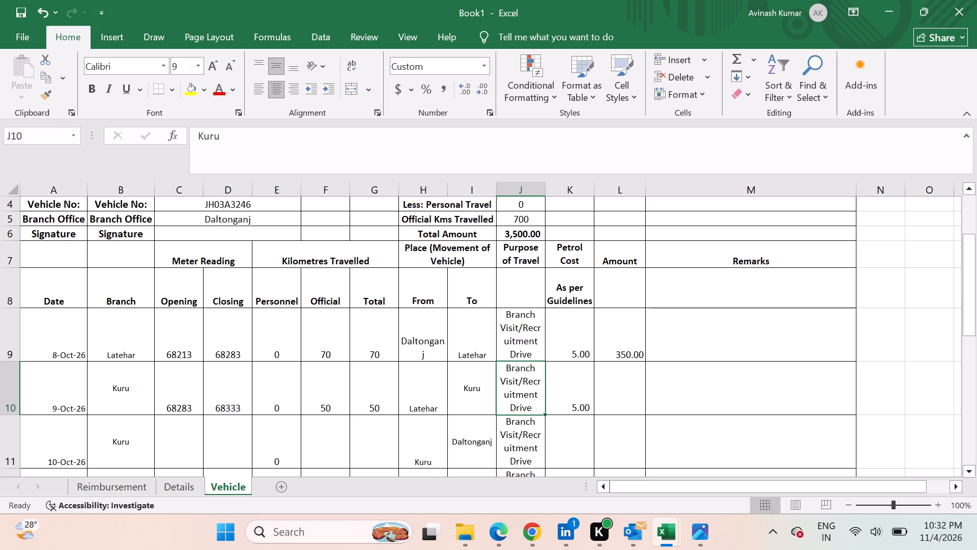
key("Right")
key("Right")
type("250")
key("Down")
Copy the 9-Oct-26 Closing reading into the 10-Oct-26 trip's Opening reading.
key("Down")
key("Up")
key("Left")
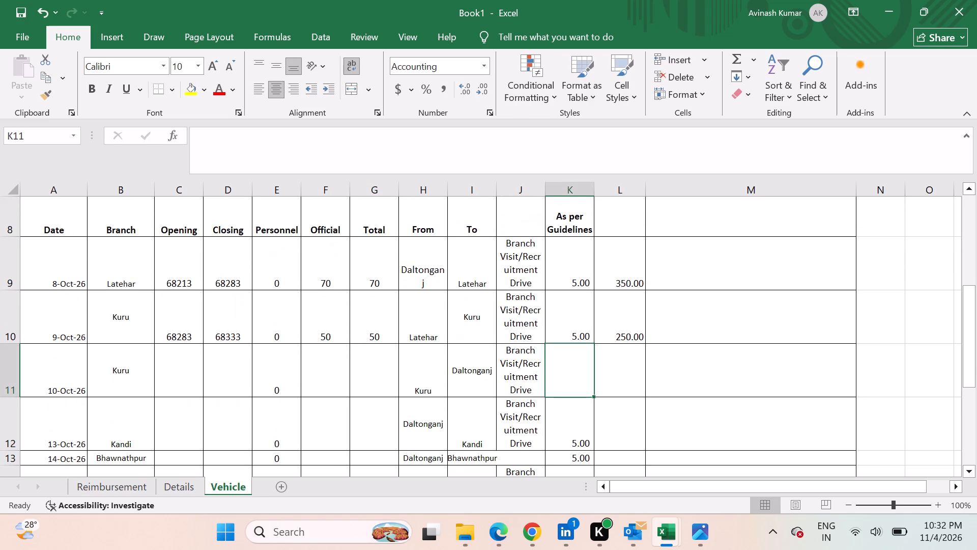
key("Left")
key("Left")
key("Left")
key("Left")
key("Left")
key("Left")
key("Left")
key("Left")
key("Left")
key("Left")
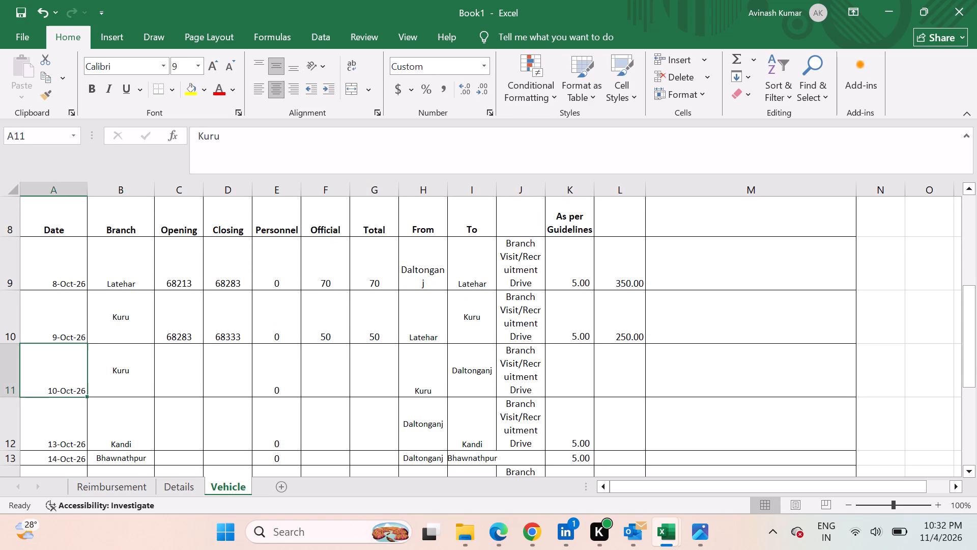
key("Left")
key("Right")
key("Right")
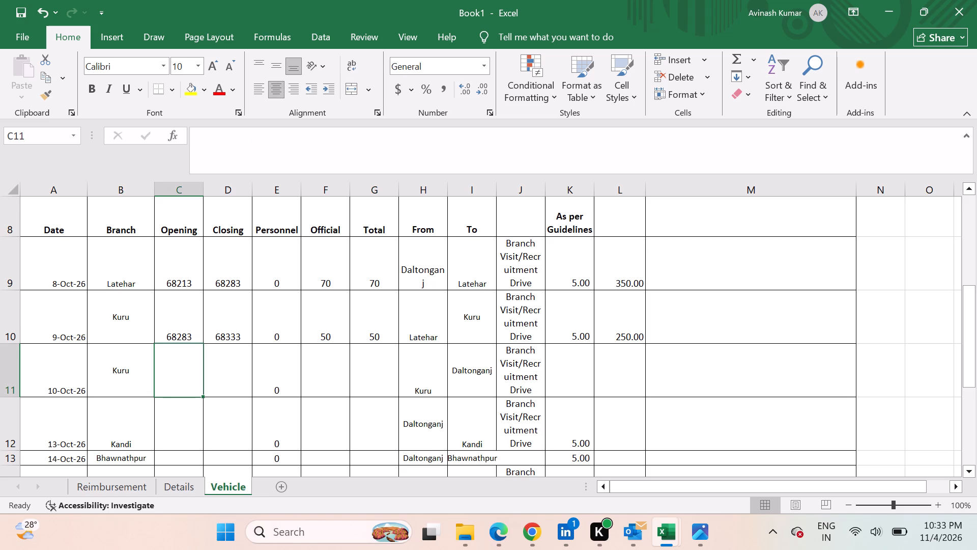
key("Right")
key("Up")
key("ctrl+c")
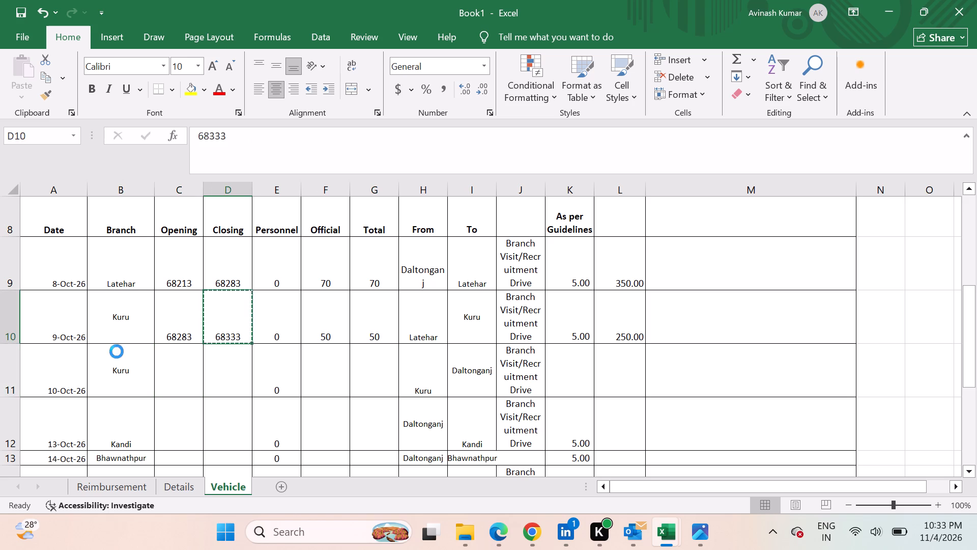
key("Down")
key("Left")
key("ctrl+v")
Enter 68443 as the 10-Oct-26 trip's Closing reading and 110 for both its Official and Total kilometres.
key("Right")
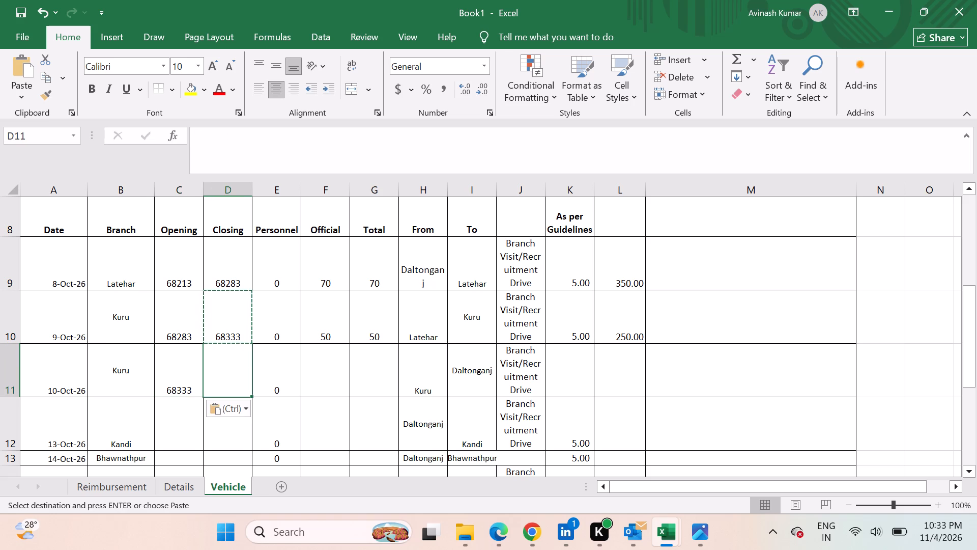
key("Up")
key("Down")
type("68")
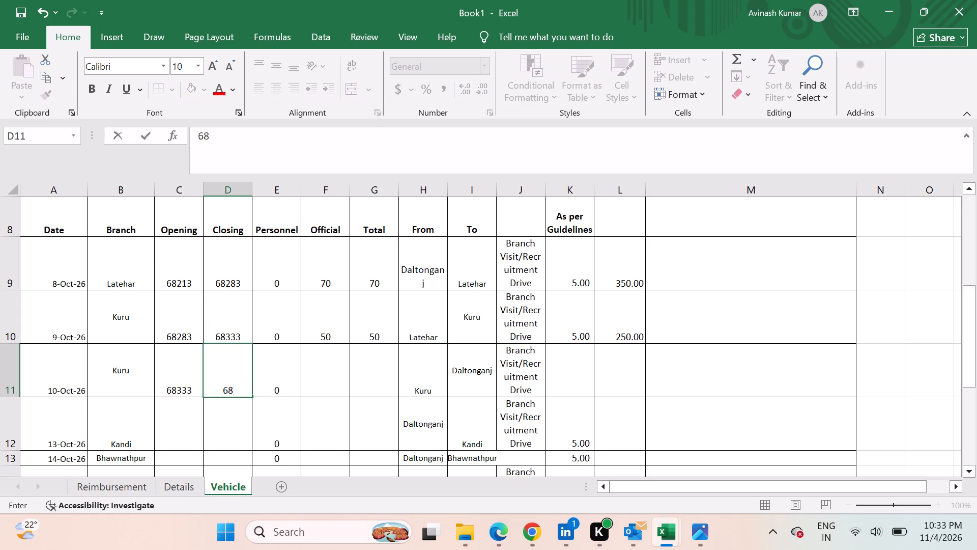
type("443")
key("Right")
key("Right")
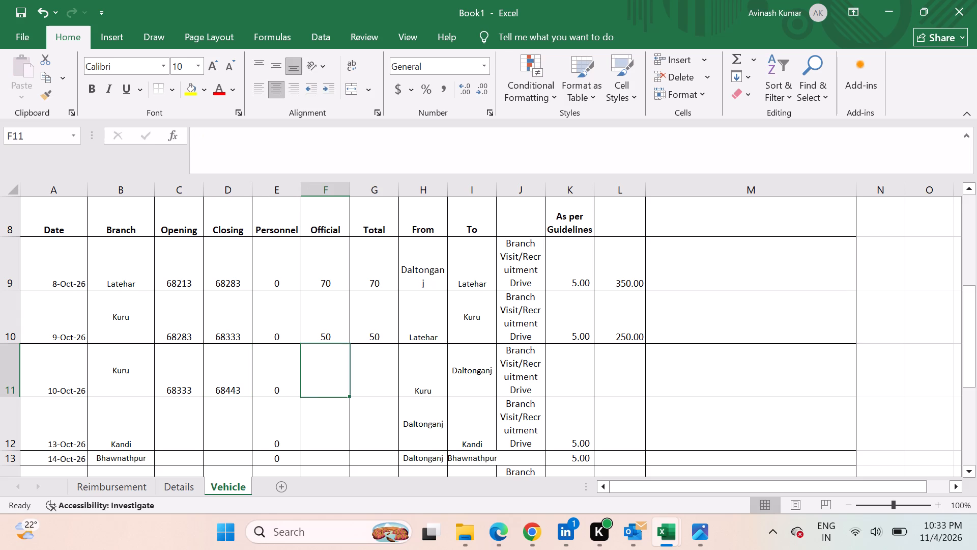
type("110")
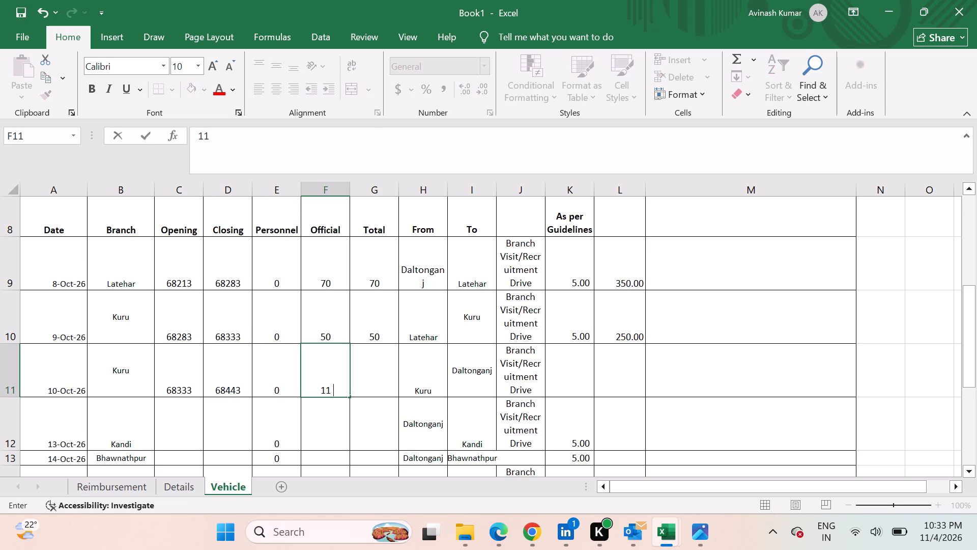
key("Right")
type("110")
Enter 5 as the Petrol Cost per guidelines for the 10-Oct-26 trip.
key("Right")
key("Right")
key("Right")
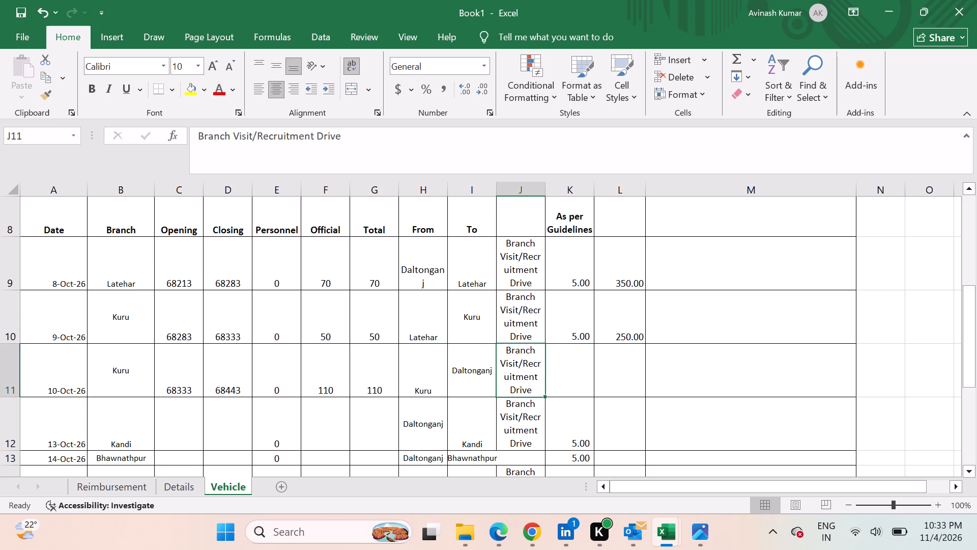
key("Right")
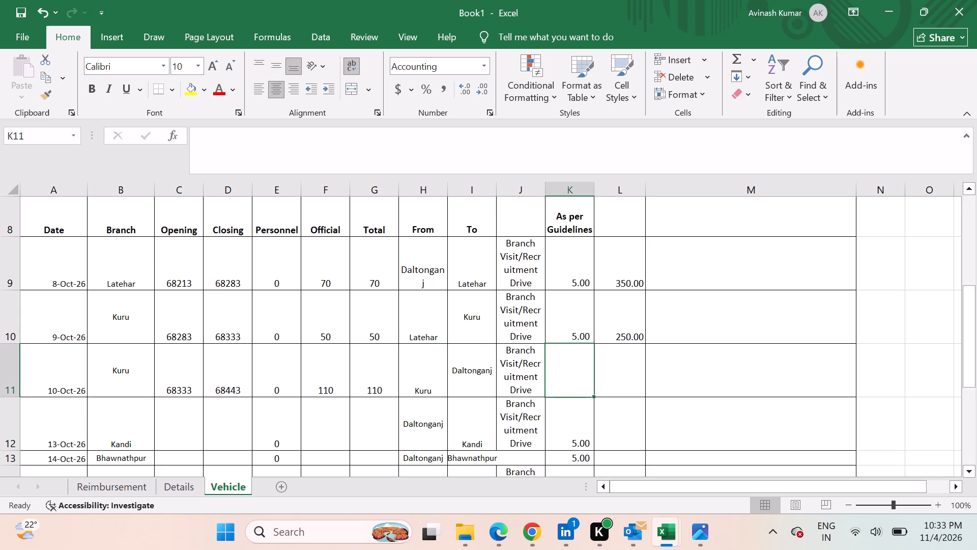
key("5")
key("Down")
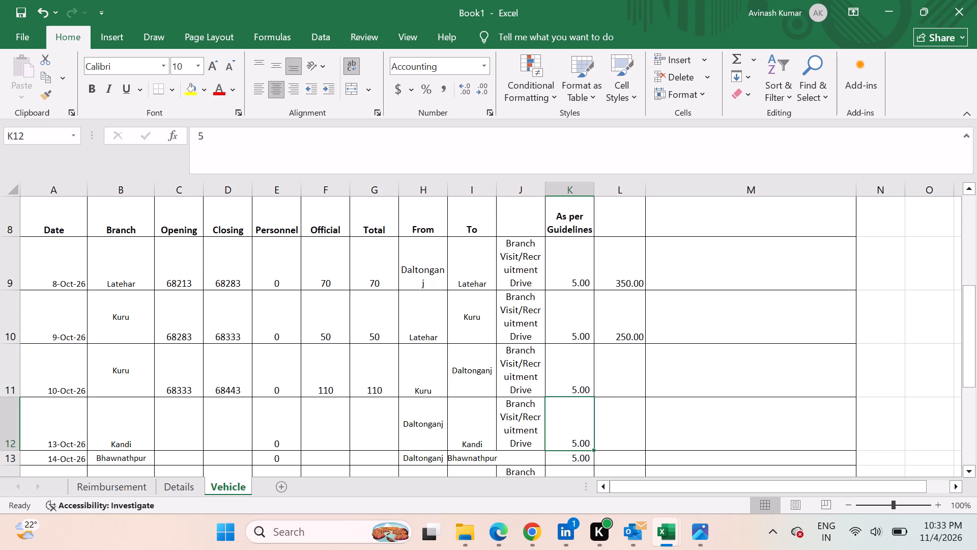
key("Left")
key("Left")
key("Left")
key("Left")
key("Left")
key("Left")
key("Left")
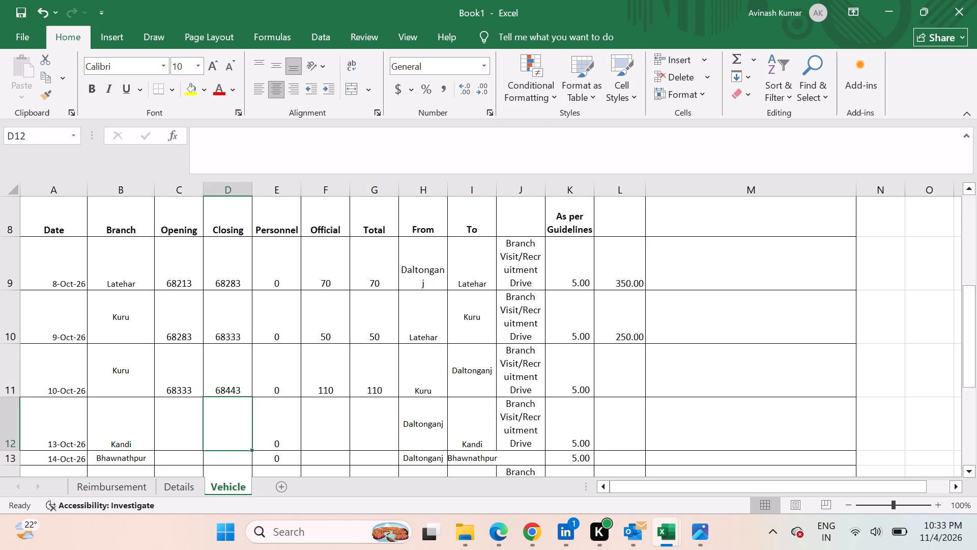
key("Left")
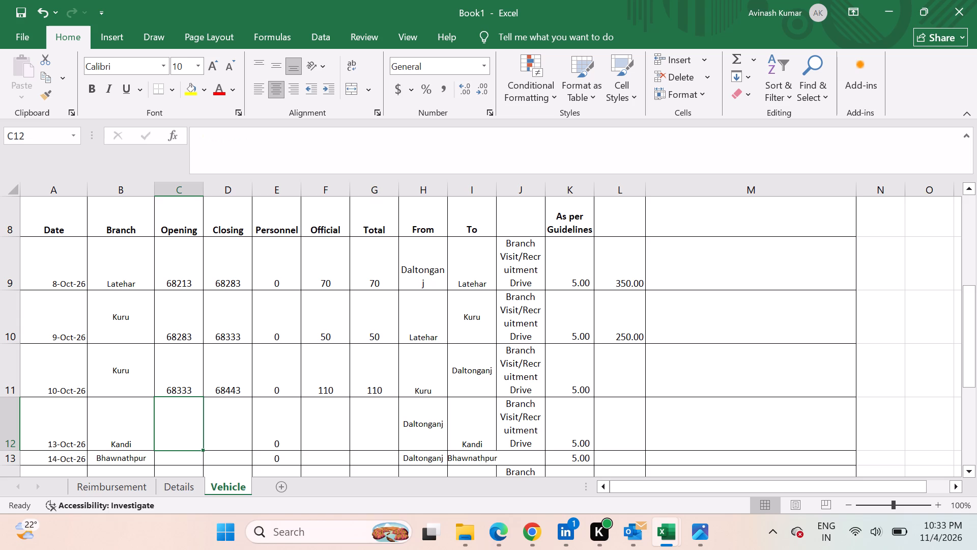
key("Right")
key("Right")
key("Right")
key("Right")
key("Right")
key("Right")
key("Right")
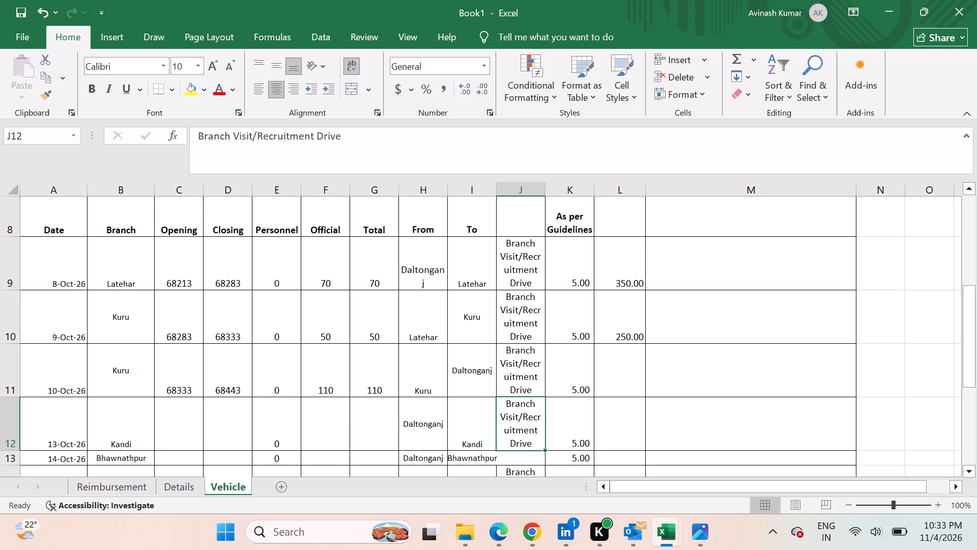
Enter 550 as the Amount for the 10-Oct-26 trip.
key("Up")
key("Right")
key("Right")
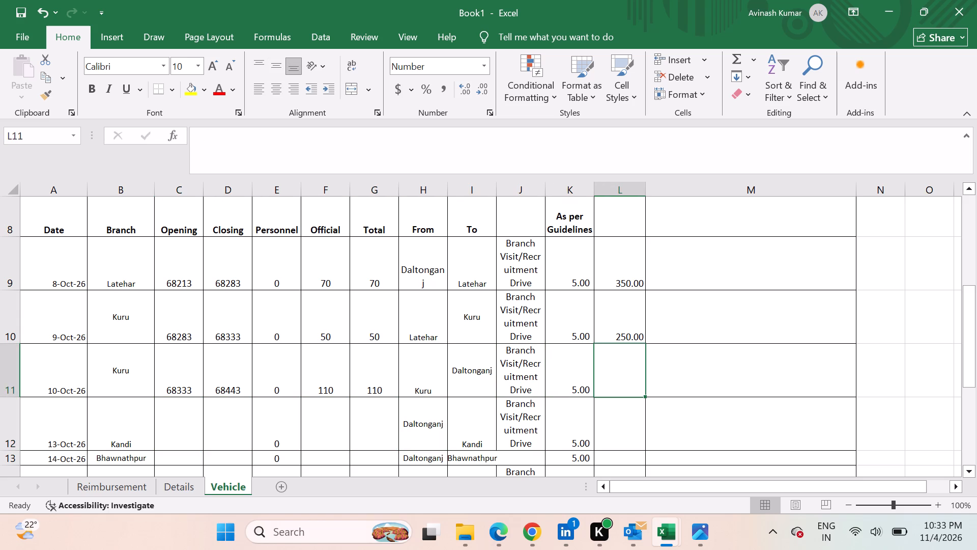
type("550")
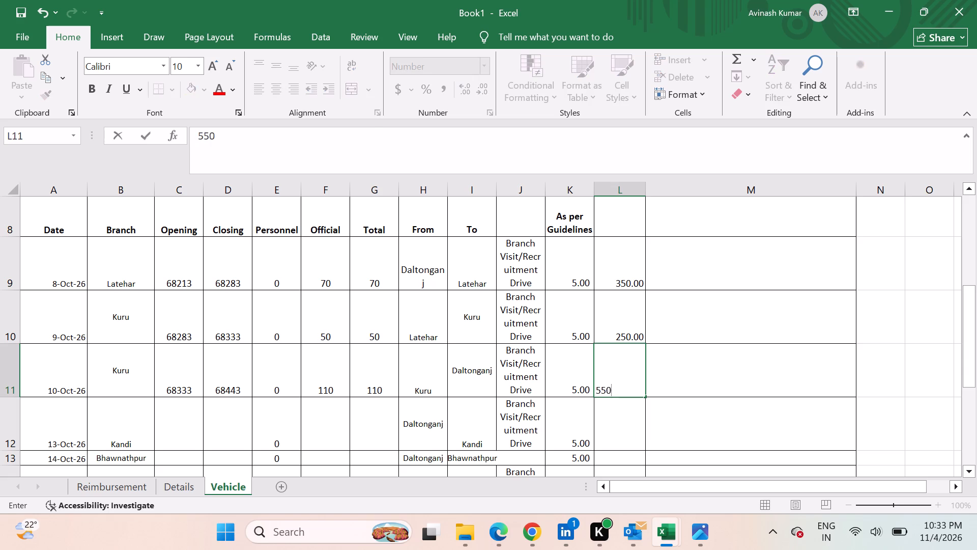
key("Down")
Fill the Branch Visit/Recruitment Drive purpose down from the 13-Oct-26 trip to the 14-Oct-26 Bhawnathpur trip.
key("Down")
key("Down")
key("Down")
key("Up")
key("Up")
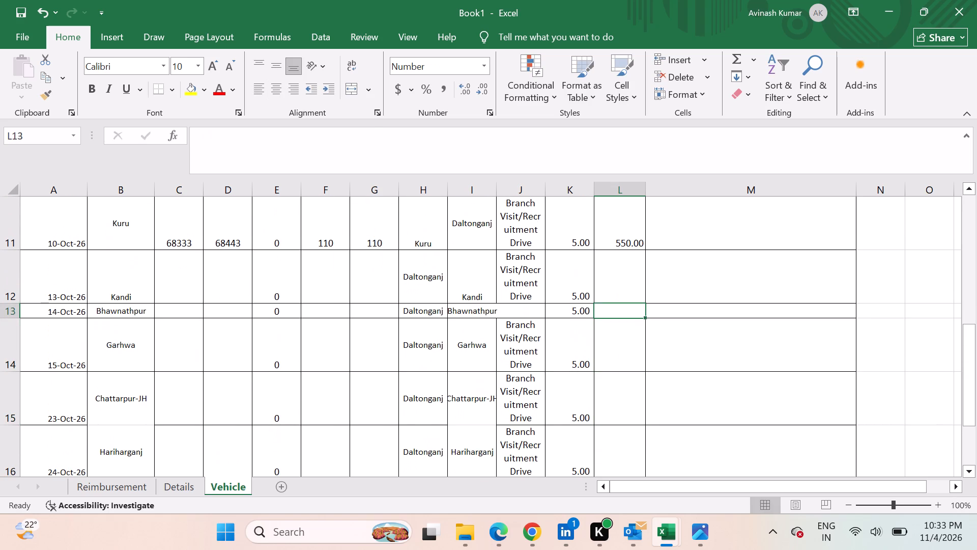
key("Left")
key("Left")
key("Left")
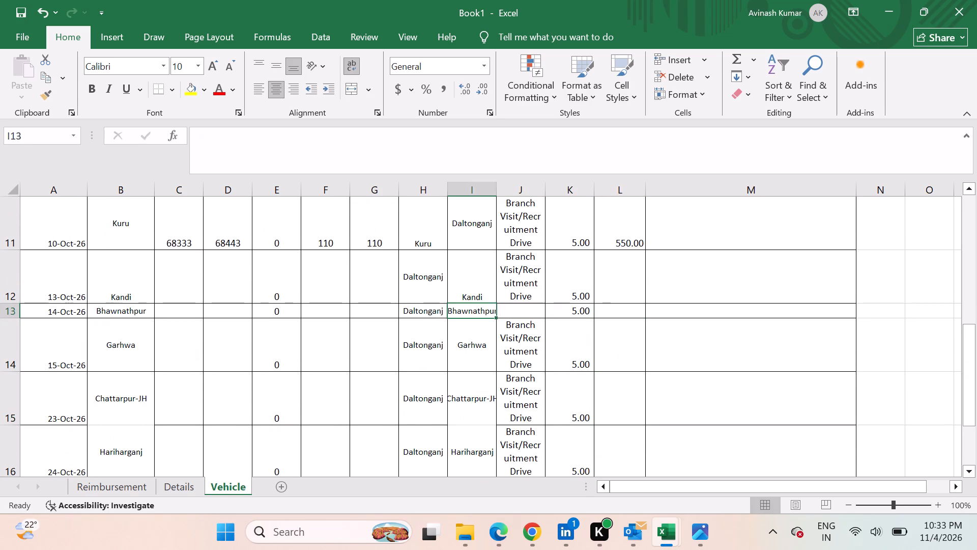
key("Left")
key("Left")
key("Right")
key("Right")
key("Right")
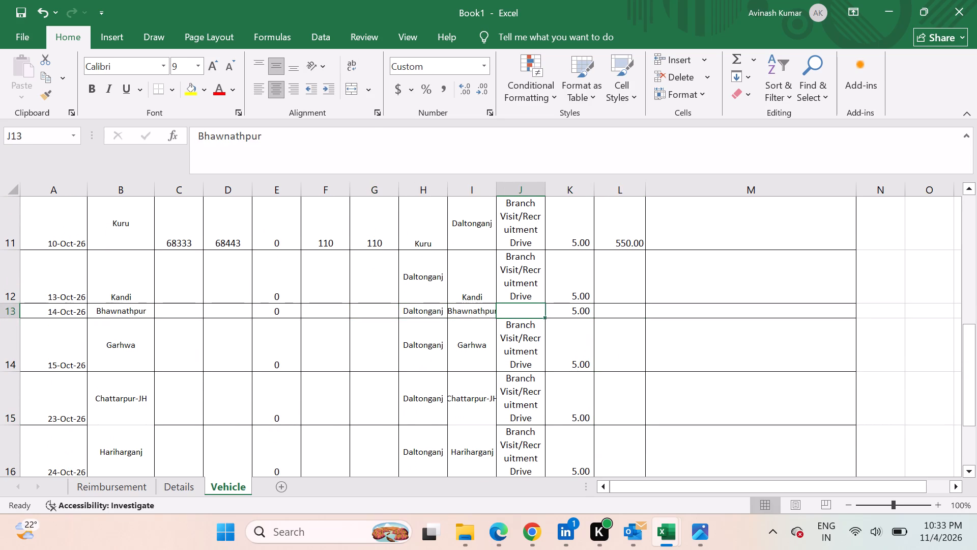
key("Up")
key("shift+Down")
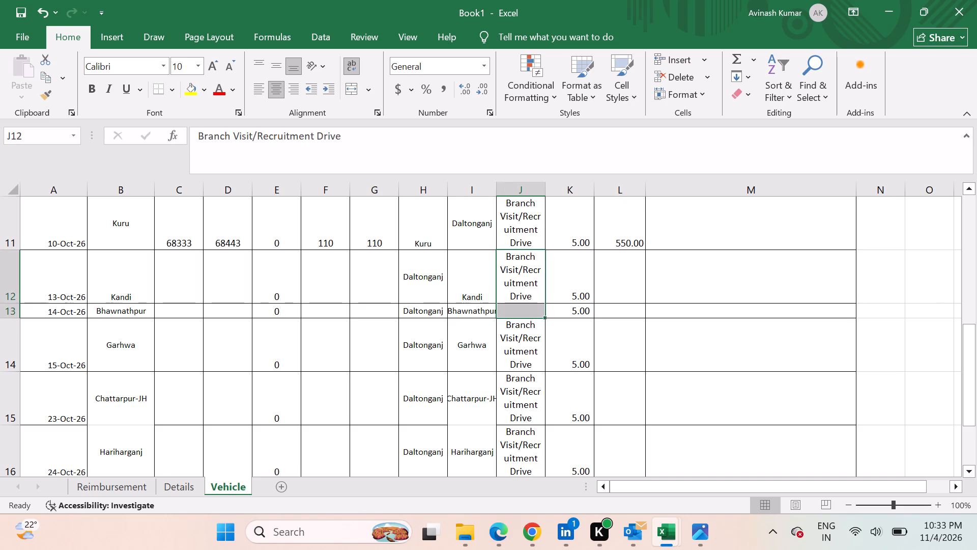
key("ctrl+d")
Enter 68734 as the Opening reading and 68814 as the Closing reading for the 13-Oct-26 Kandi trip.
key("Down")
key("Down")
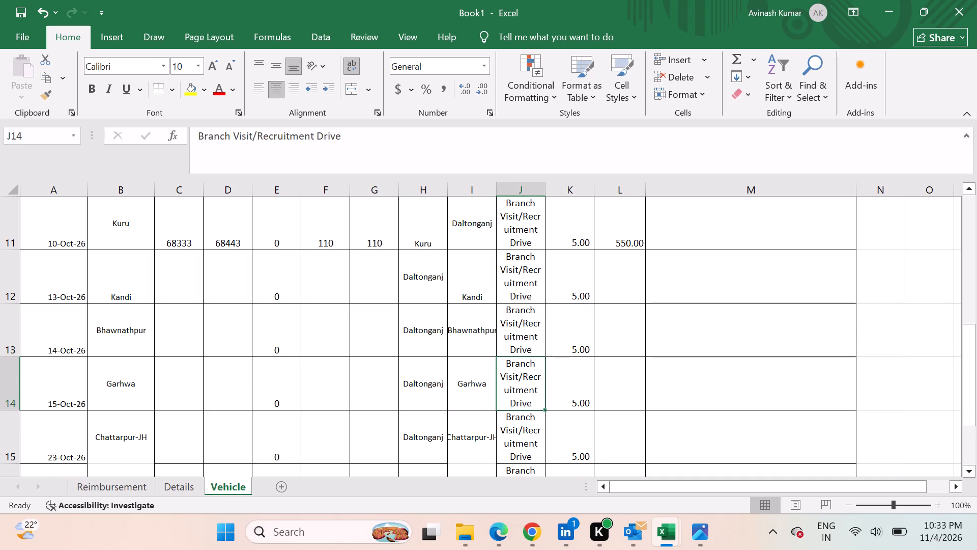
key("Down")
key("Up")
key("Up")
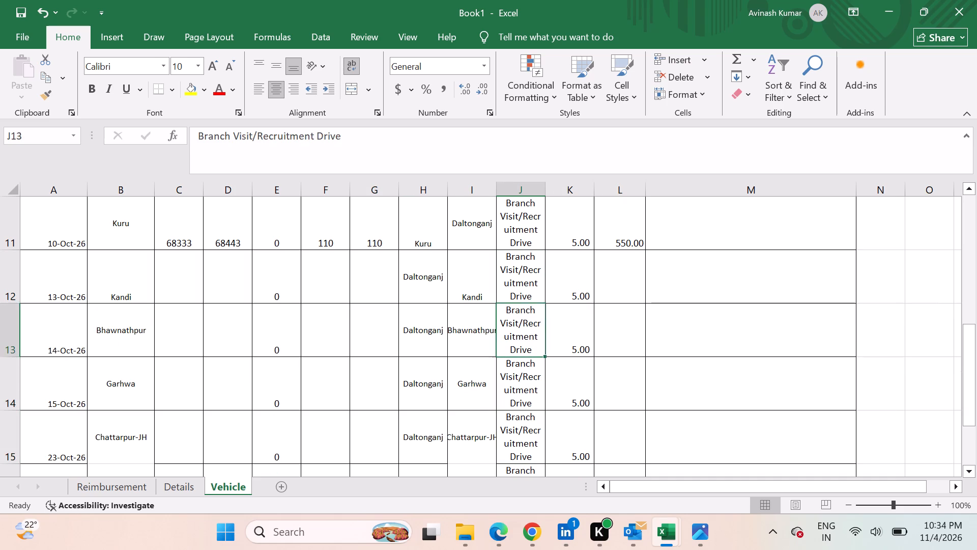
key("Up")
key("Up")
key("Down")
key("Left")
key("Left")
key("Left")
key("Left")
key("Left")
key("Left")
key("Left")
key("Left")
key("Left")
key("Left")
key("Left")
key("Left")
key("Left")
key("Left")
key("Left")
key("Left")
key("Left")
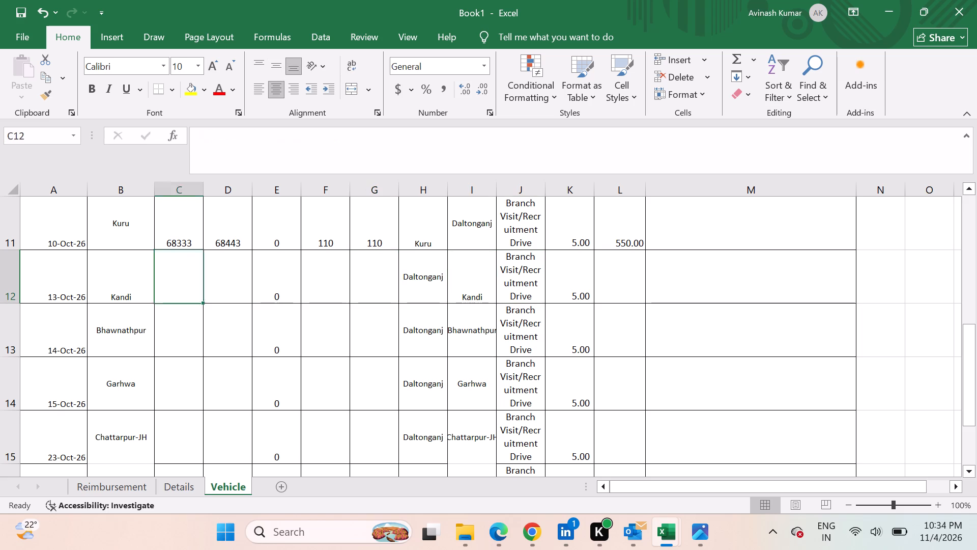
key("Right")
key("Right")
key("Up")
key("Up")
key("Up")
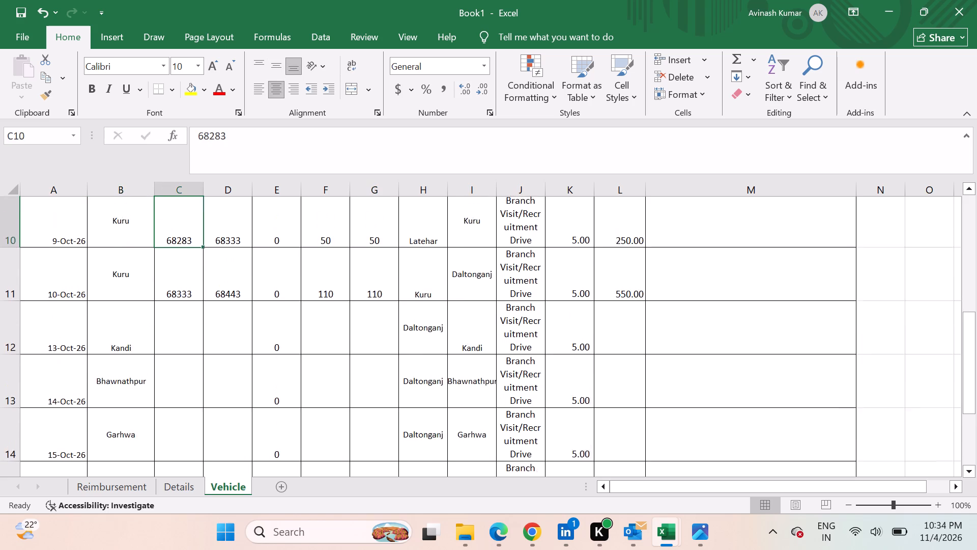
key("Down")
key("Down")
key("Down")
key("Down")
key("Down")
key("Up")
key("Up")
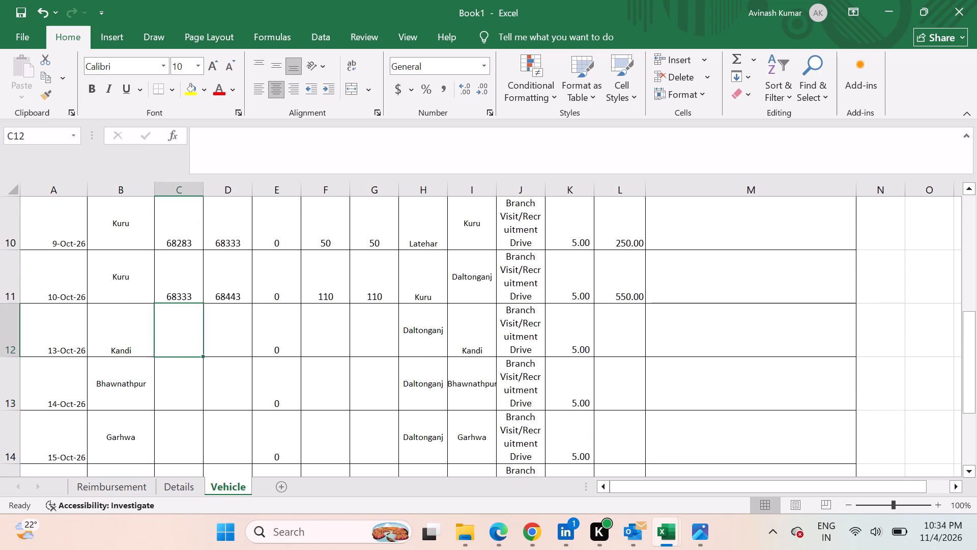
key("Up")
key("Down")
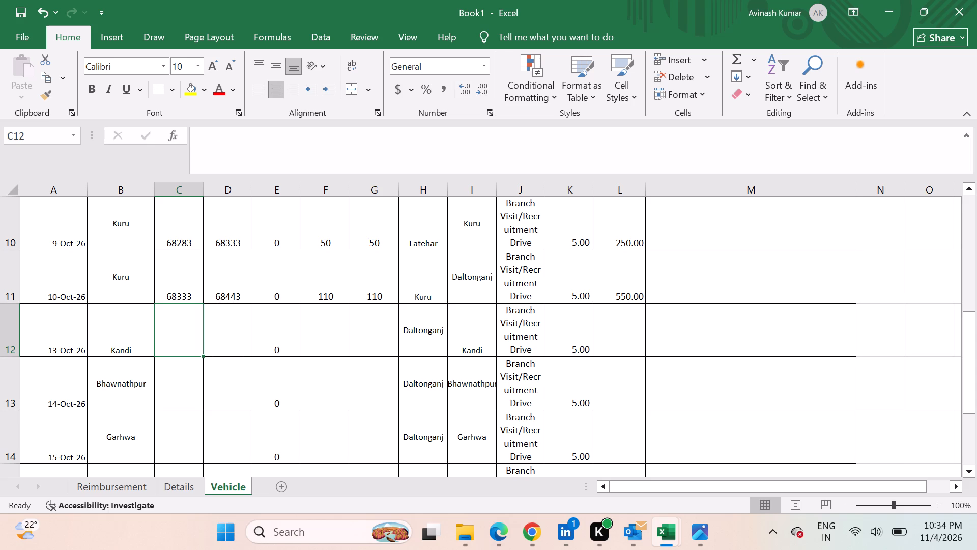
type("687")
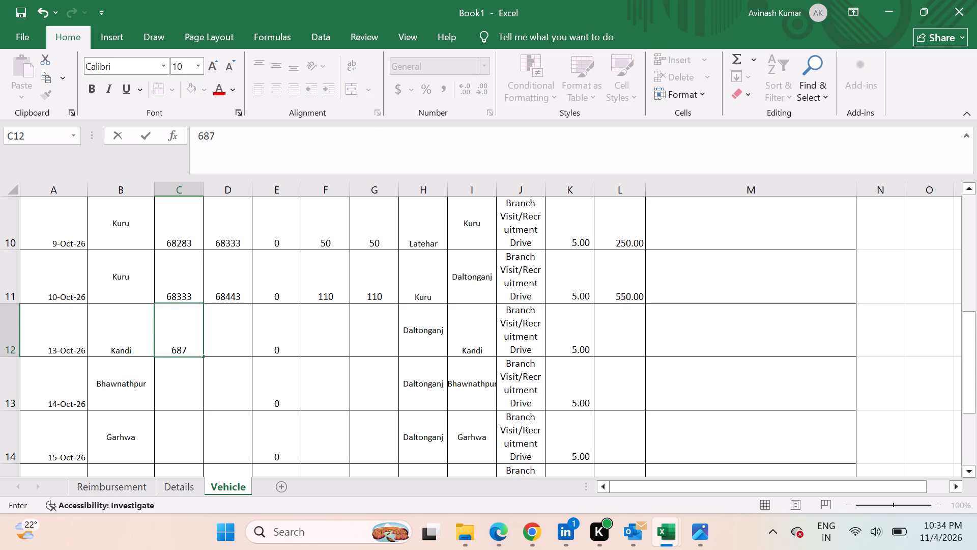
type("34")
key("Right")
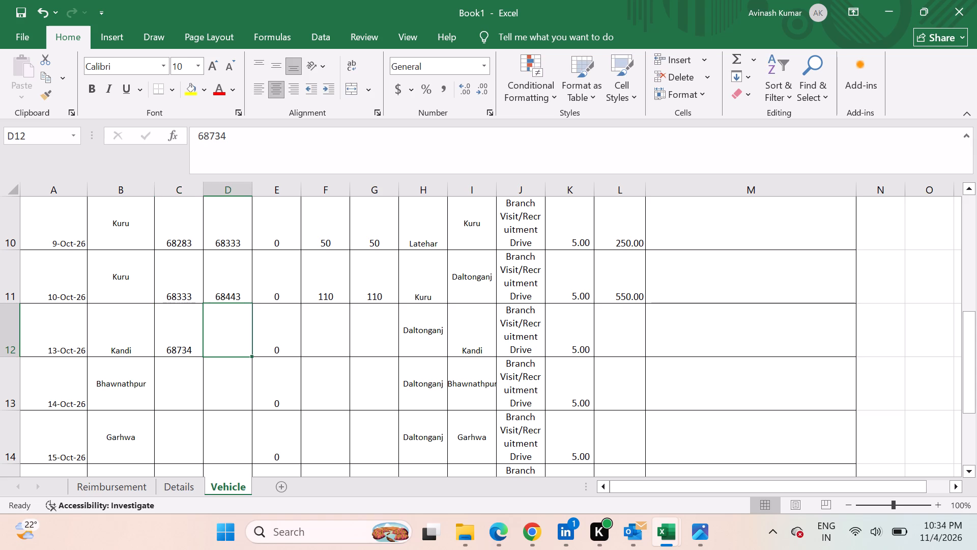
key("Left")
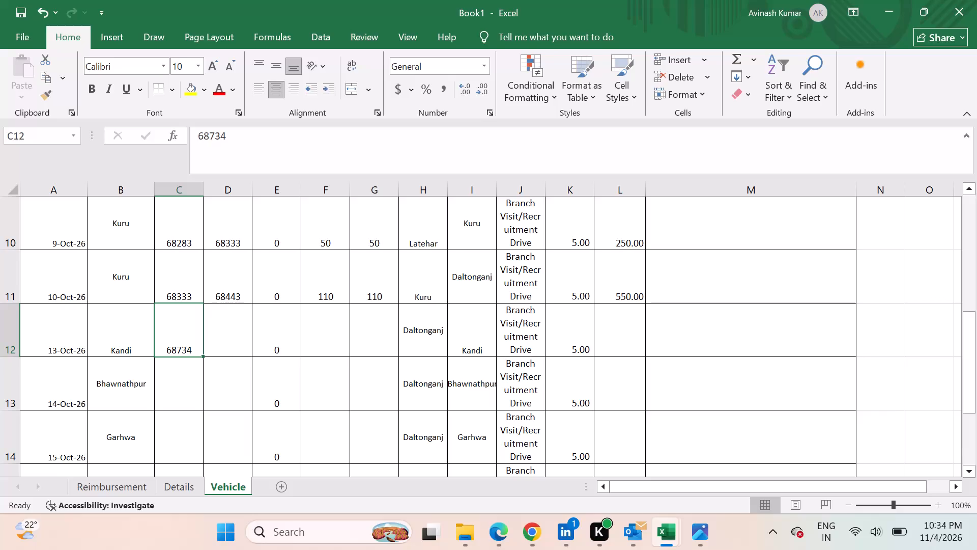
key("Right")
type("68")
type("814")
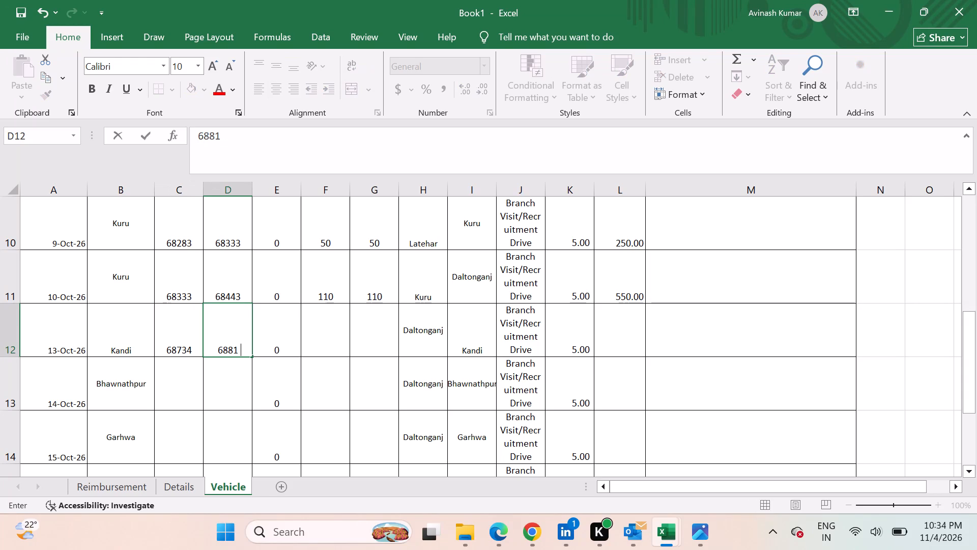
Enter 80 for both the Official and Total kilometres of the 13-Oct-26 trip.
key("Right")
key("Right")
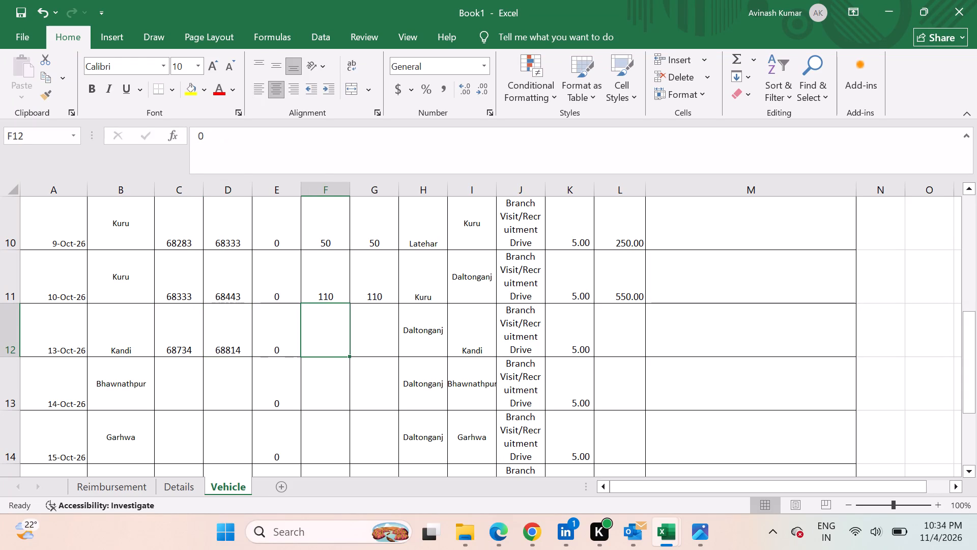
type("80")
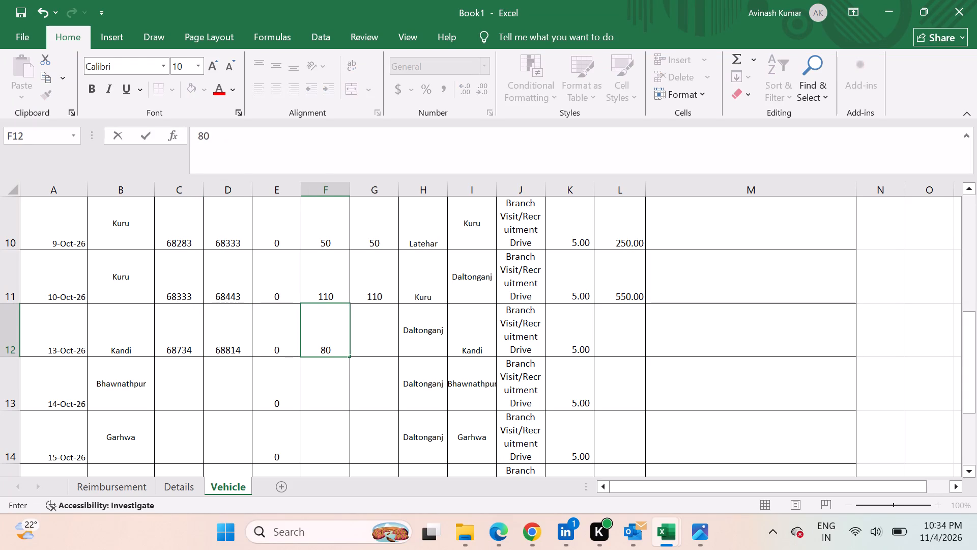
key("Right")
type("80")
Enter 400 as the Amount for the 13-Oct-26 trip.
key("Right")
key("Right")
key("Right")
key("Right")
key("Right")
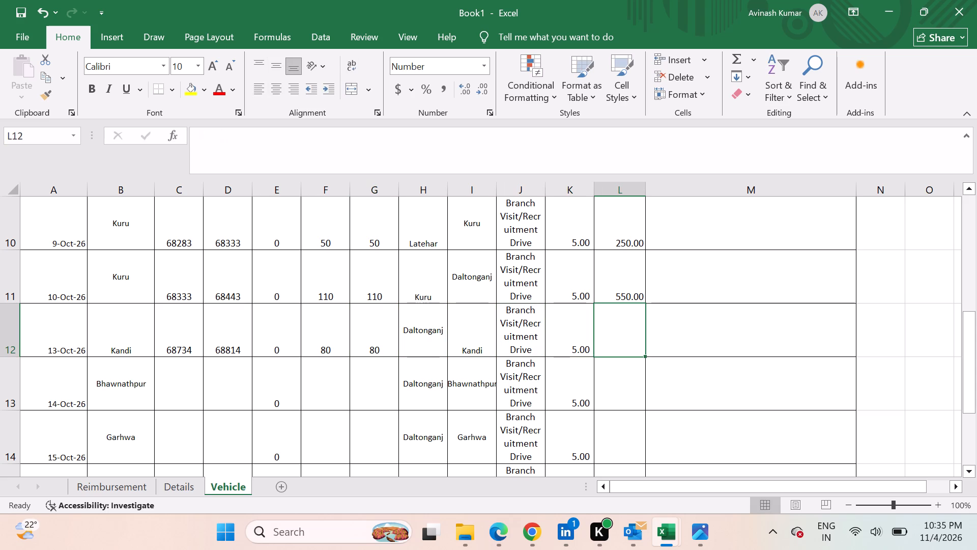
type("400")
key("Down")
Change the From location of the 14-Oct-26 Bhawnathpur trip to Kandi.
key("Left")
key("Left")
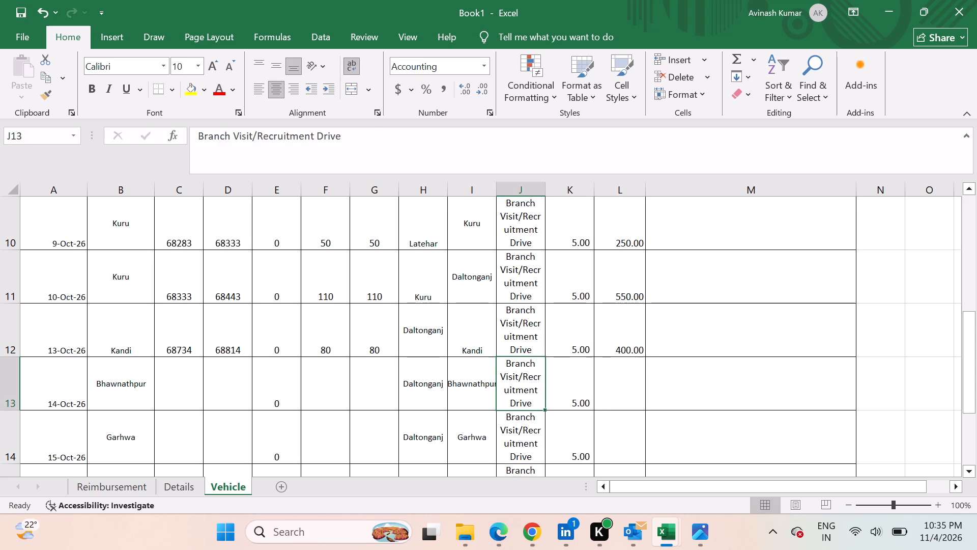
key("Left")
key("Left")
key("Left")
key("Left")
key("Left")
key("Left")
key("Left")
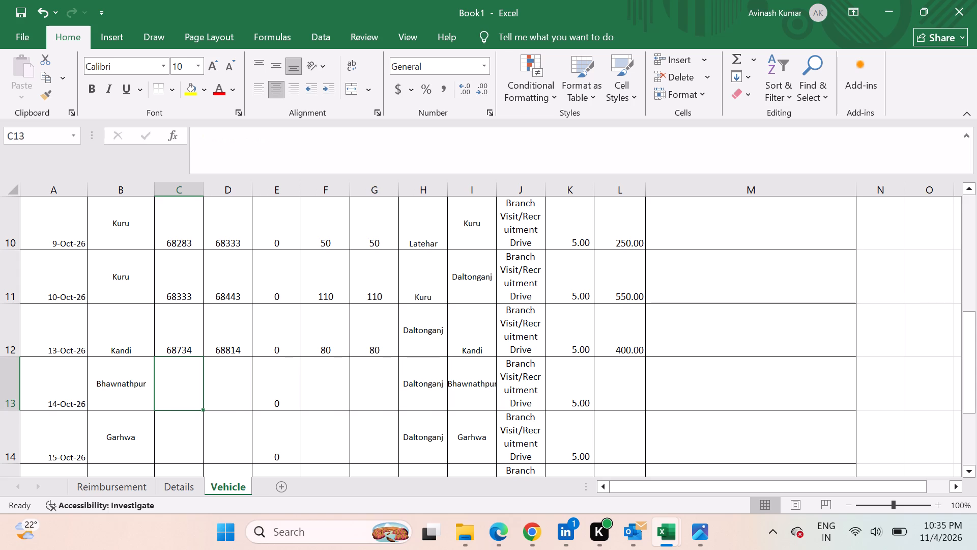
key("Right")
key("Right")
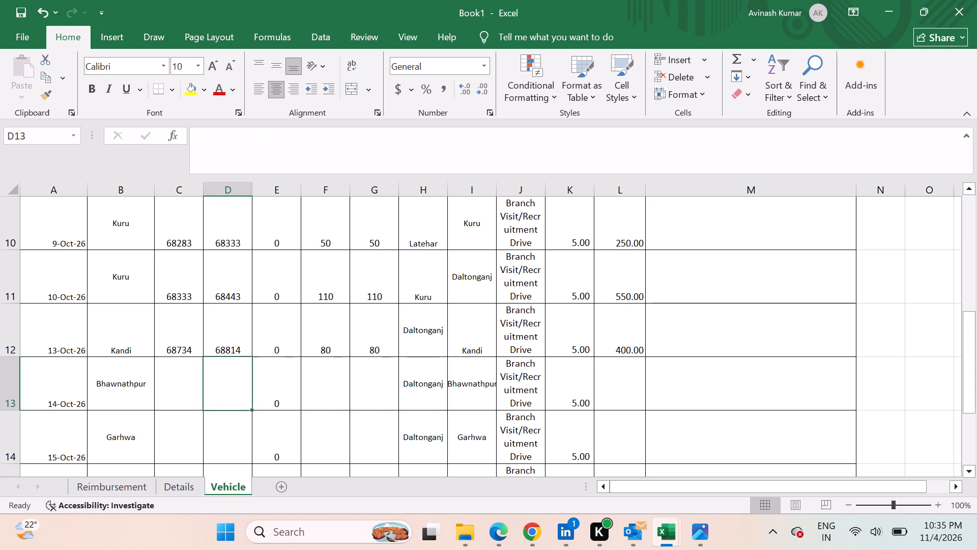
key("Right")
key("Right")
key("Right")
type("Kandi")
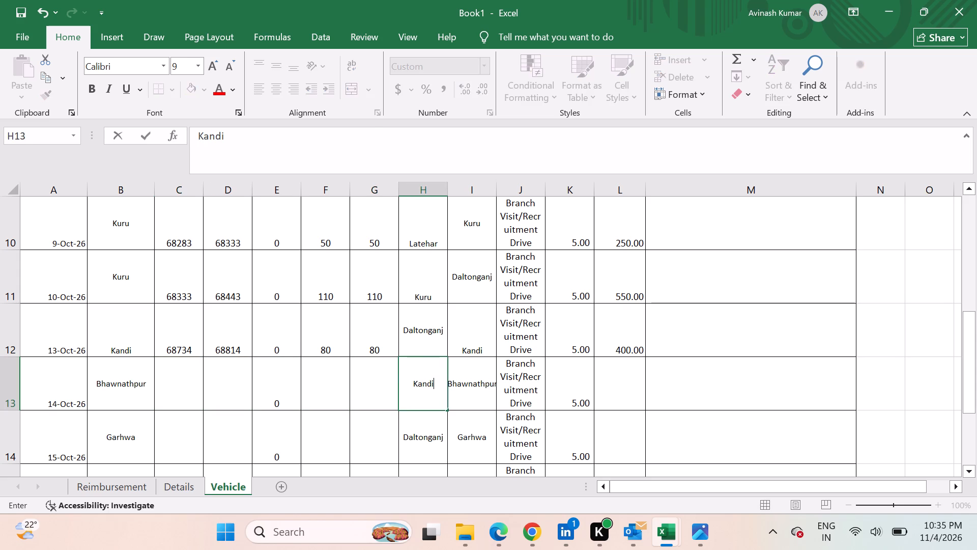
Copy the 13-Oct-26 Closing reading into the 14-Oct-26 trip's Opening reading.
key("Left")
key("Left")
key("Left")
key("Left")
key("Up")
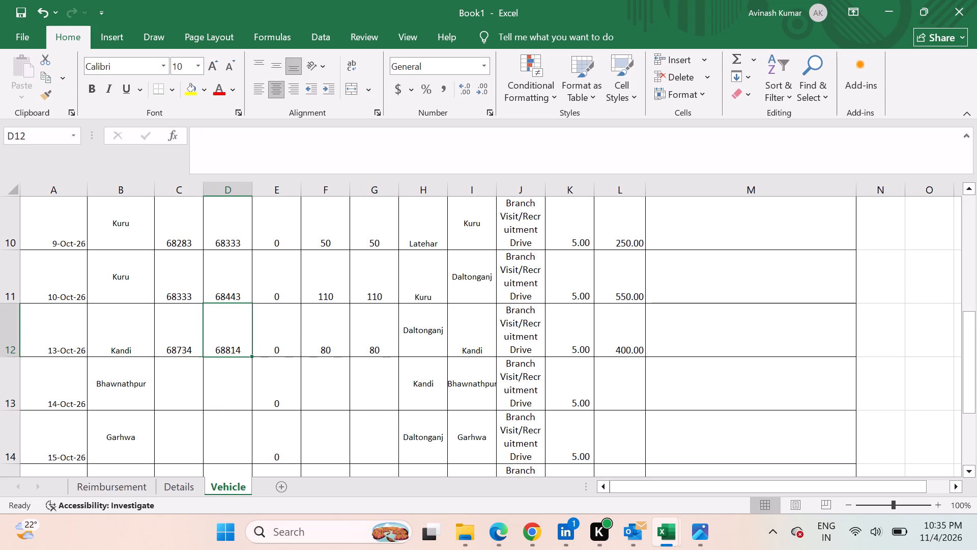
key("ctrl+c")
key("Down")
key("Down")
key("Up")
key("Left")
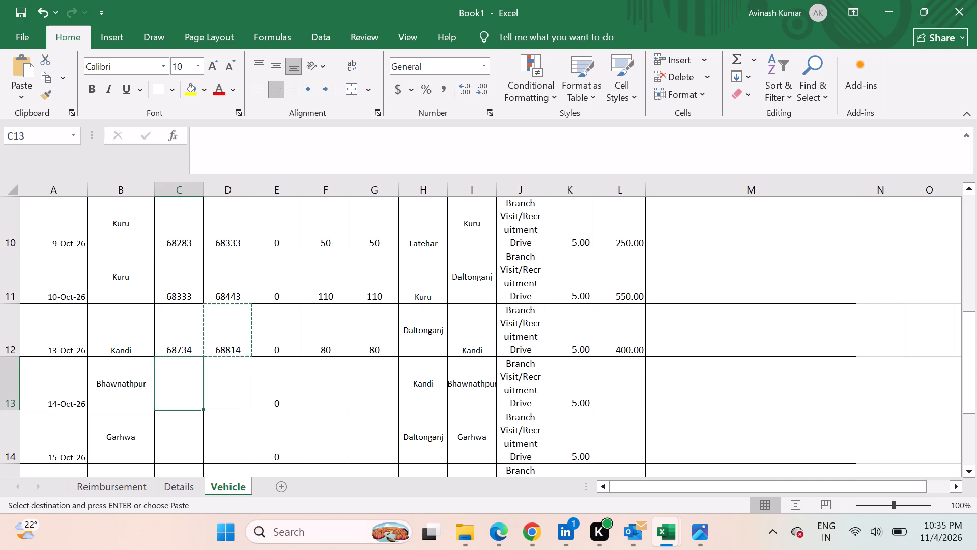
key("ctrl+v")
Enter 68844 as the 14-Oct-26 trip's Closing reading and 30 for both its Official and Total kilometres.
key("Right")
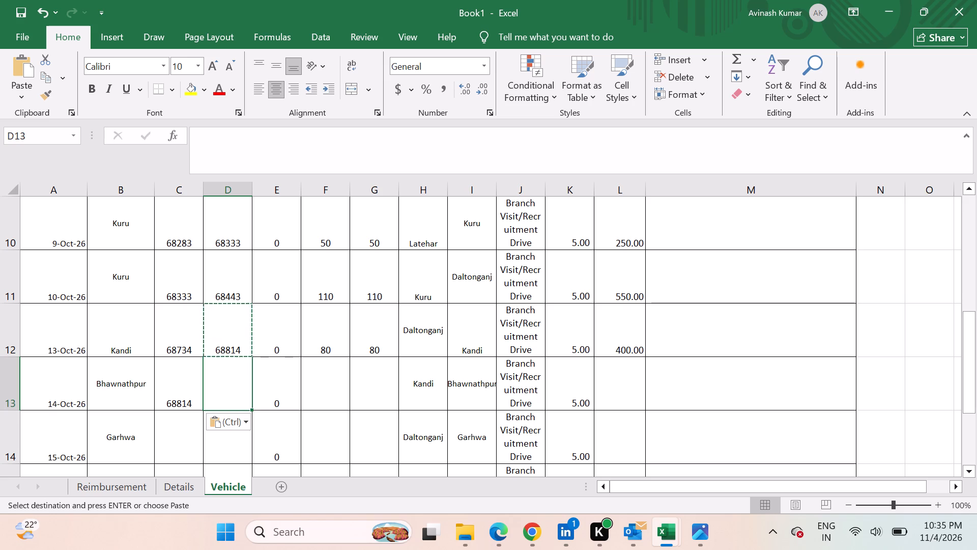
type("68844")
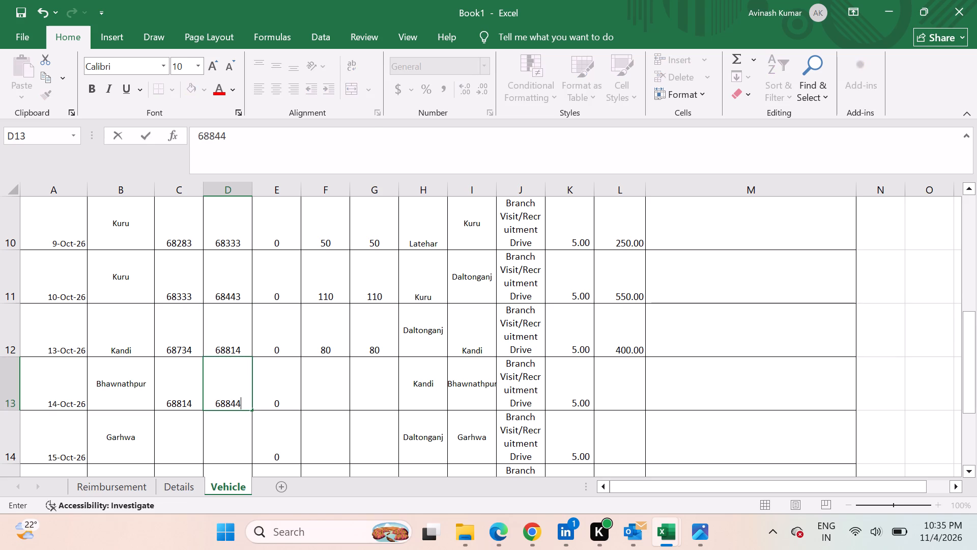
key("Right")
key("Right")
key("Right")
key("Left")
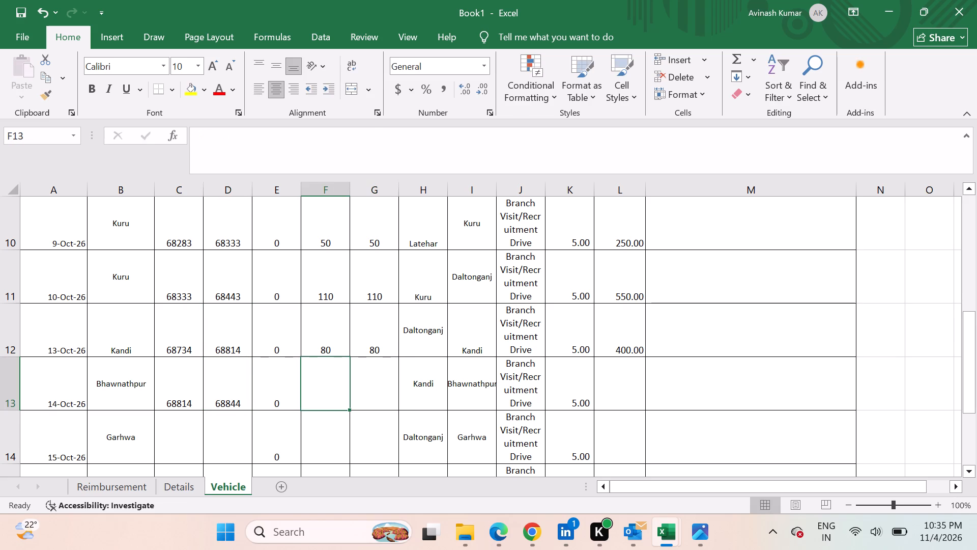
type("30")
key("Right")
type("30")
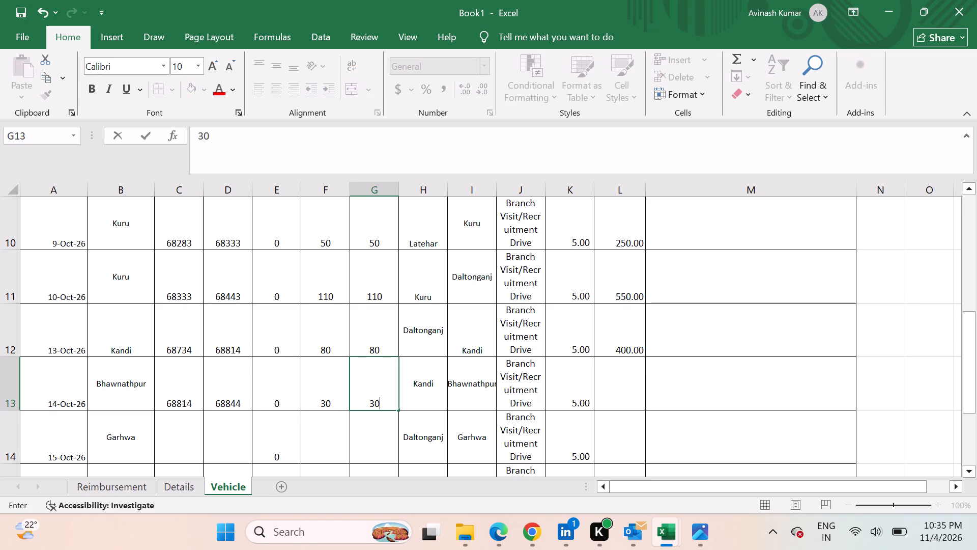
key("Right")
Insert a blank row above the 15-Oct-26 Garhwa trip.
key("Down")
key("Down")
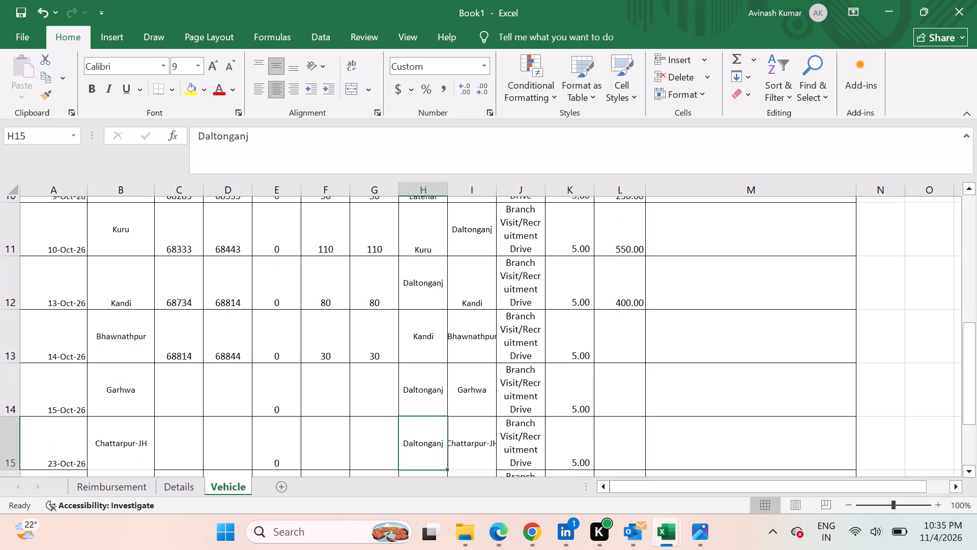
key("Down")
key("Up")
key("Up")
key("Left")
key("Left")
key("Left")
key("Left")
key("Left")
key("Left")
key("Left")
key("Left")
key("Left")
key("Left")
key("Left")
key("Left")
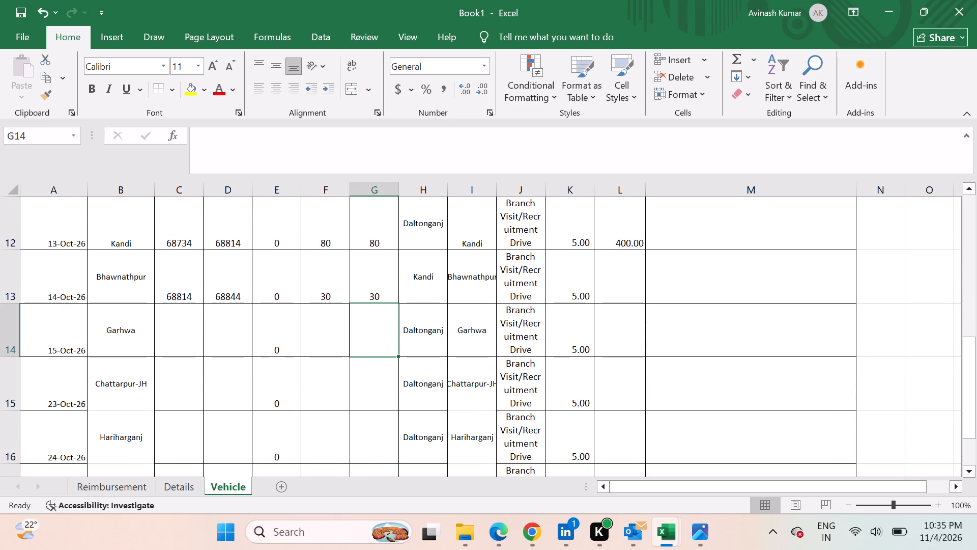
left_click(13, 329)
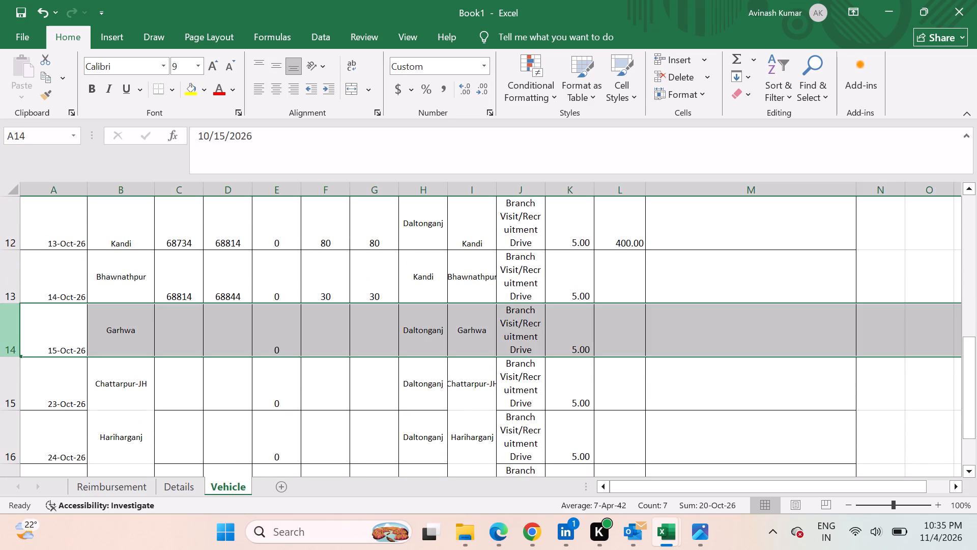
key("ctrl+shift+equal")
Delete the blank row between the 14-Oct-26 Bhawnathpur and 15-Oct-26 Garhwa trips.
left_click(72, 294)
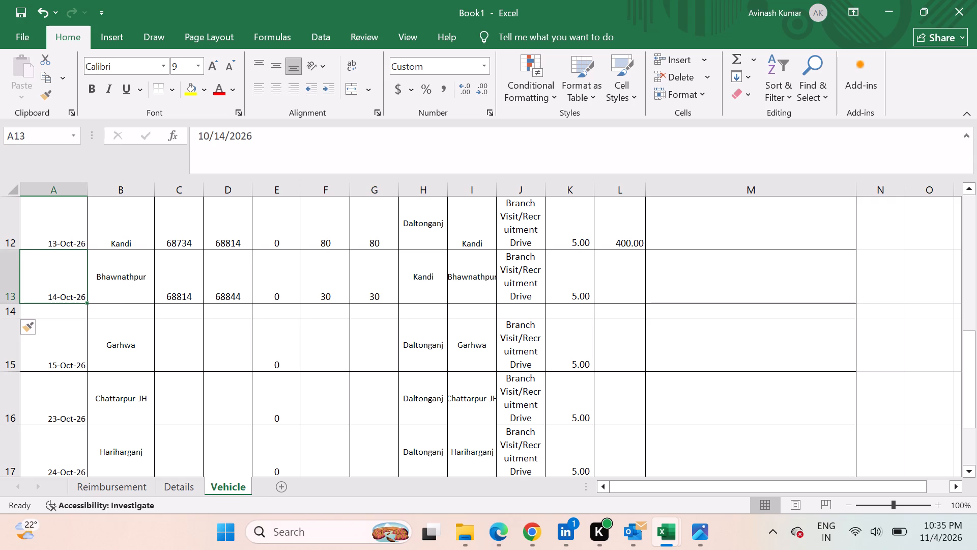
left_click(16, 308)
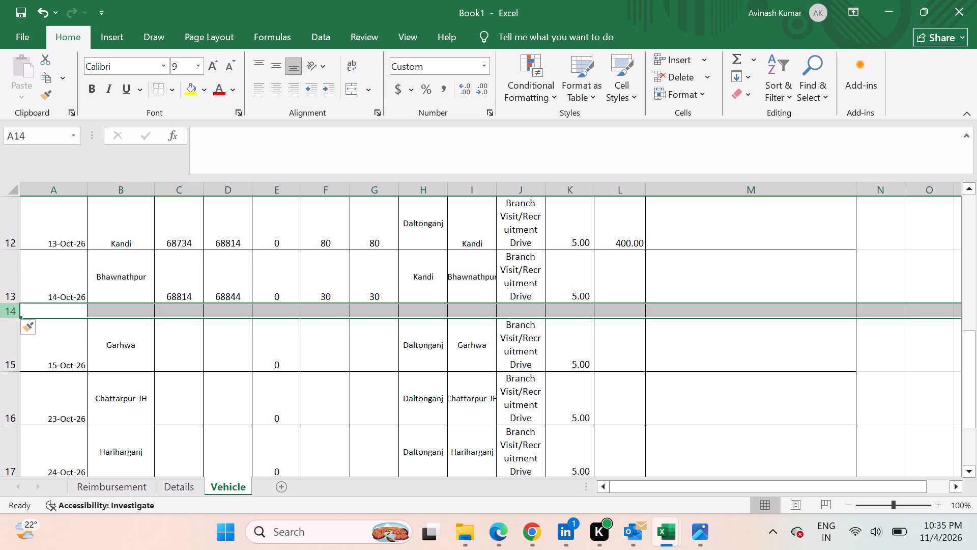
key("ctrl+minus")
left_click(138, 311)
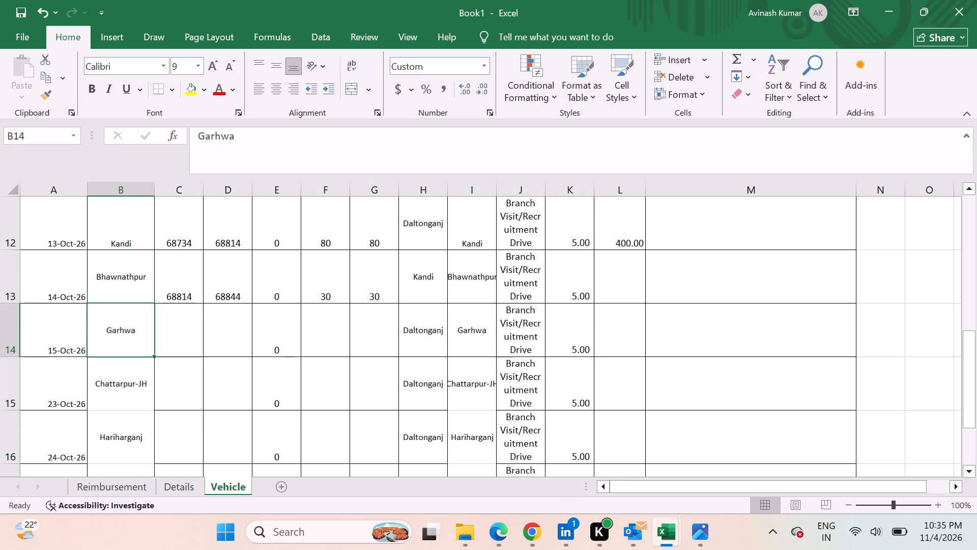
Copy the 14-Oct-26 trip's destination, Bhawnathpur, into the From location of the 15-Oct-26 Garhwa trip.
scroll(412, 319, "up", 1)
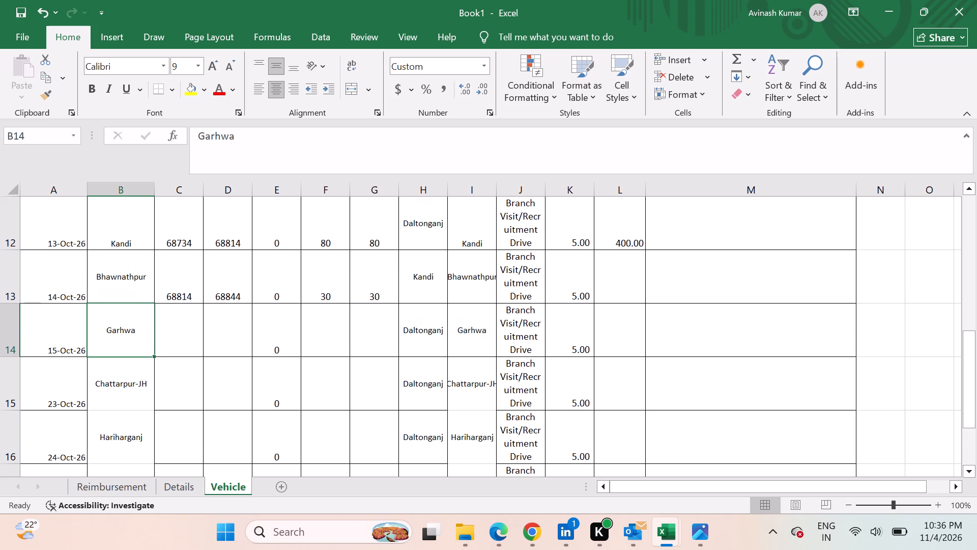
left_click(479, 289)
key("ctrl+c")
key("Down")
key("Left")
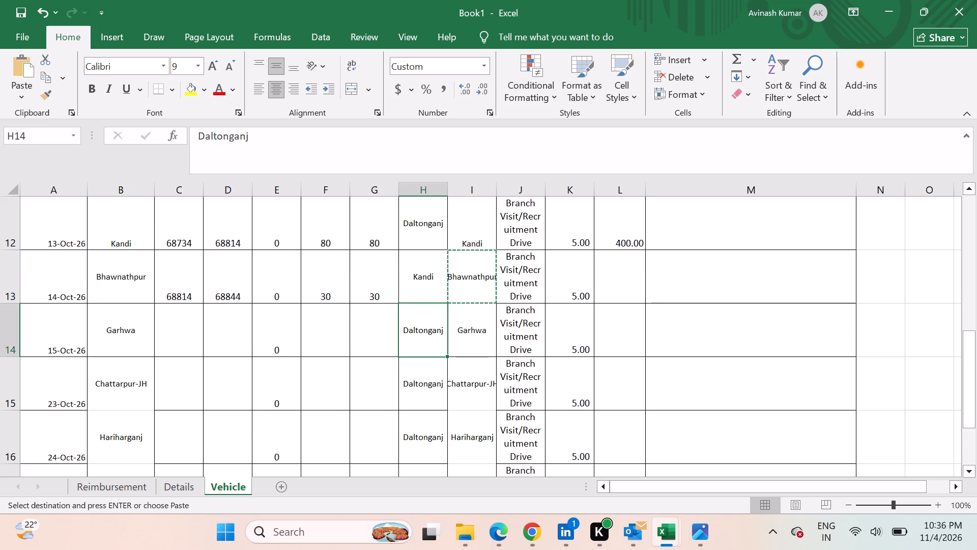
key("ctrl+v")
Copy the 14-Oct-26 Closing reading, 68844, into the 15-Oct-26 trip's Opening reading.
key("Left")
key("Left")
key("Left")
key("Left")
key("Left")
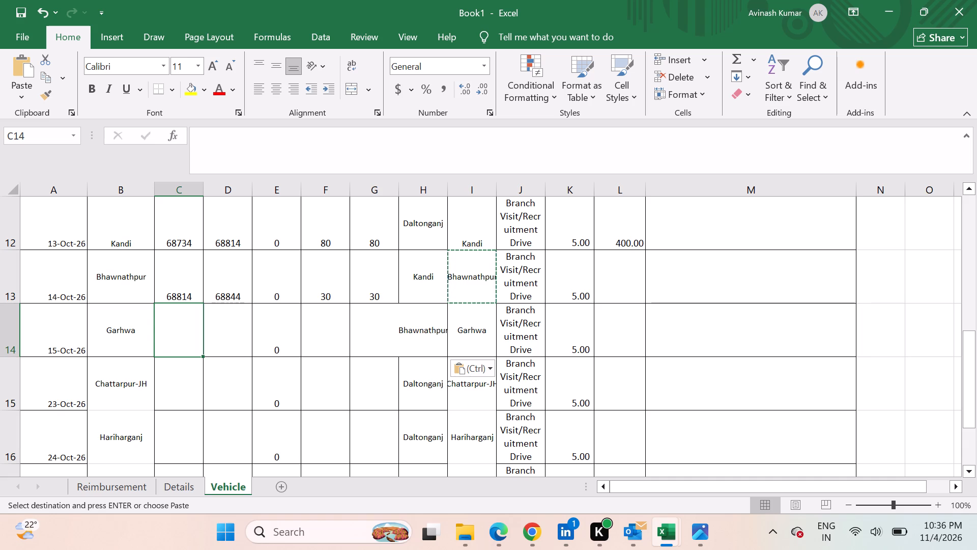
key("Up")
key("Right")
key("ctrl+c")
key("Down")
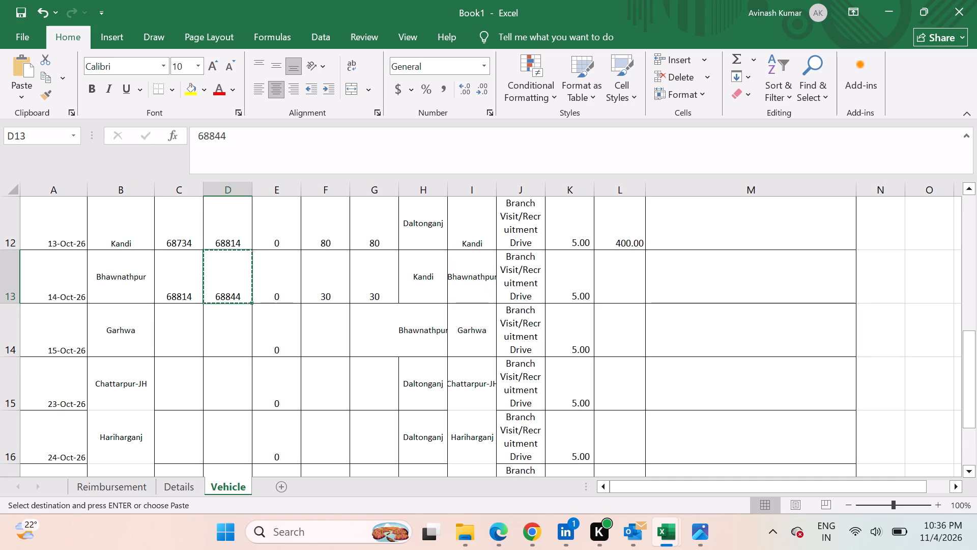
key("Left")
key("ctrl+v")
key("Right")
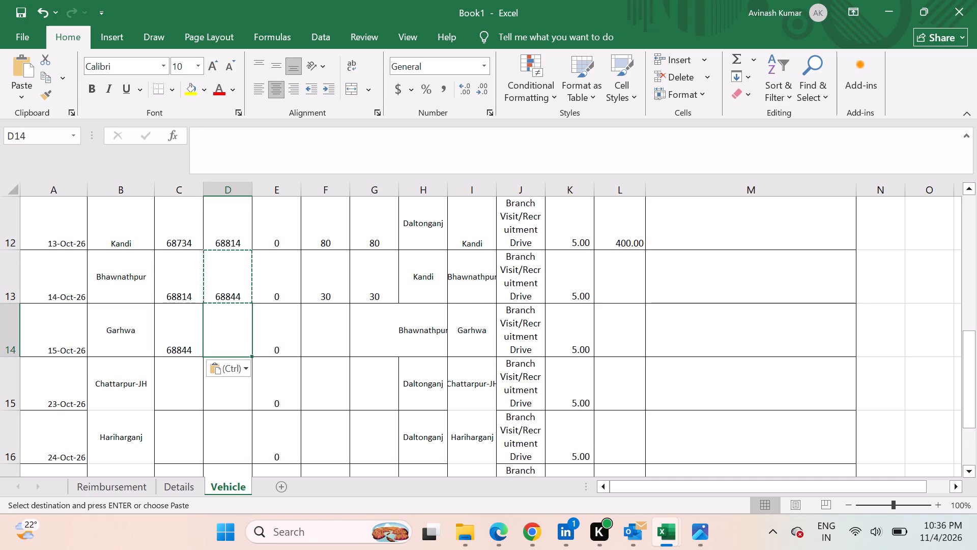
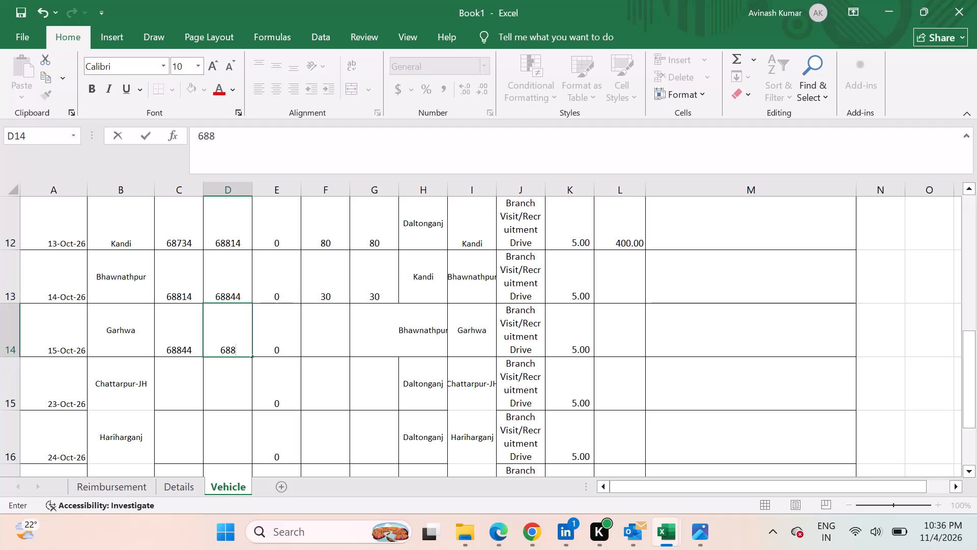
Complete the 15-Oct-26 Bhawnathpur to Garhwa trip with Closing reading 68894 and 50 in both kilometre columns.
key("Right")
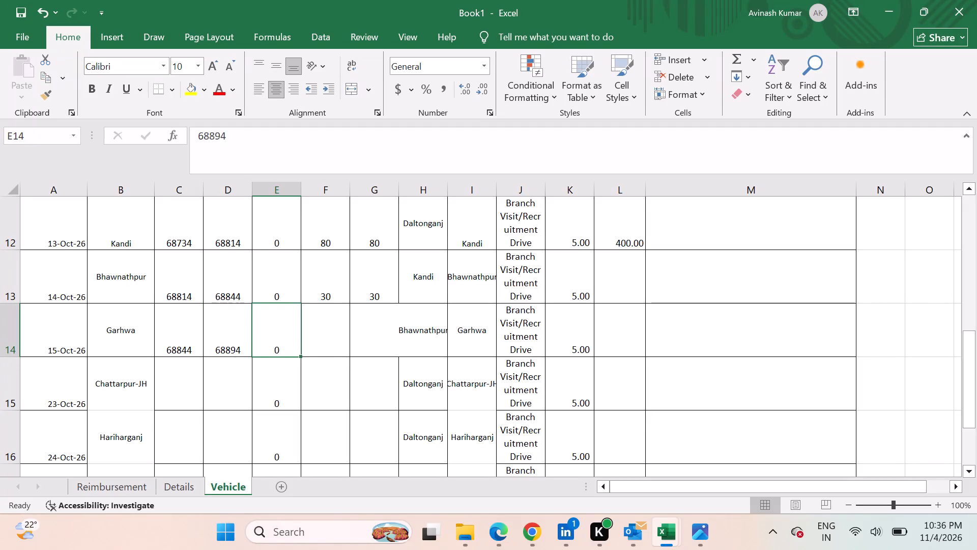
key("Right")
key("Right")
key("Right")
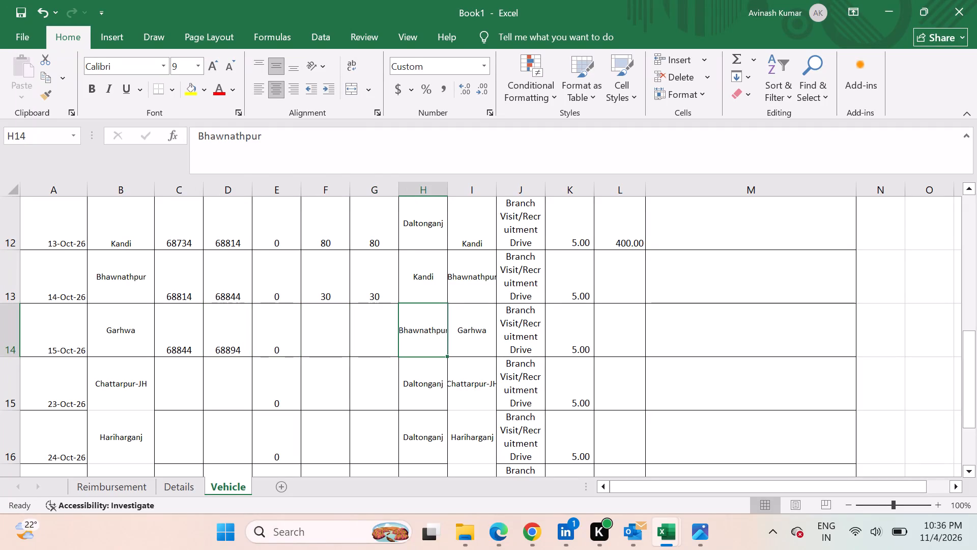
key("Left")
key("Left")
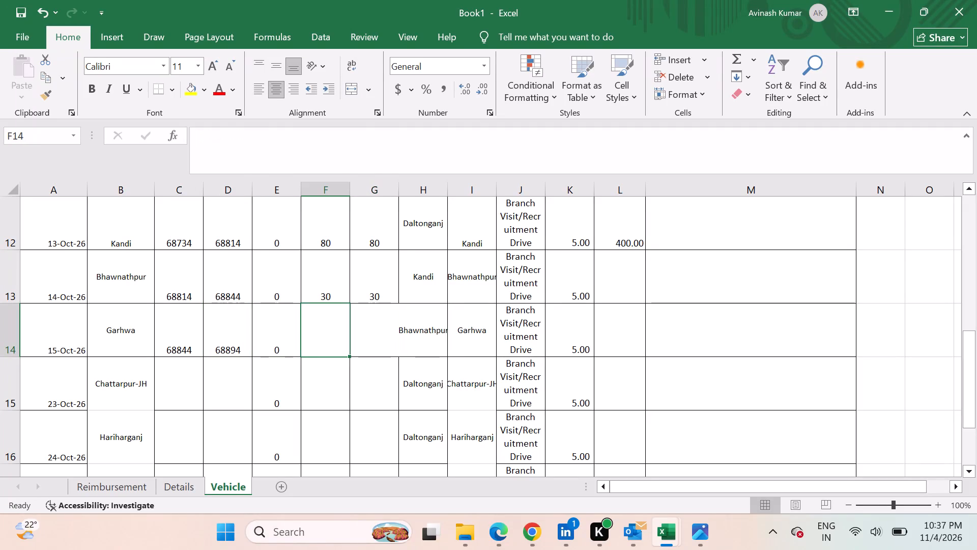
type("50")
key("Right")
type("50")
Enter the amounts 150 for the 14-Oct-26 Bhawnathpur trip and 250 for the 15-Oct-26 Garhwa trip.
key("Right")
key("Right")
key("Right")
key("Right")
key("Right")
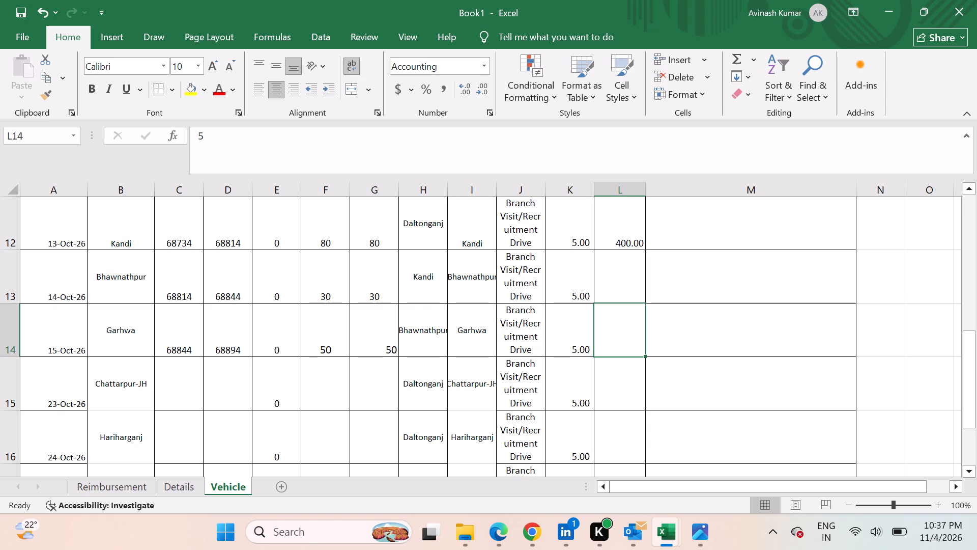
key("Up")
type("150")
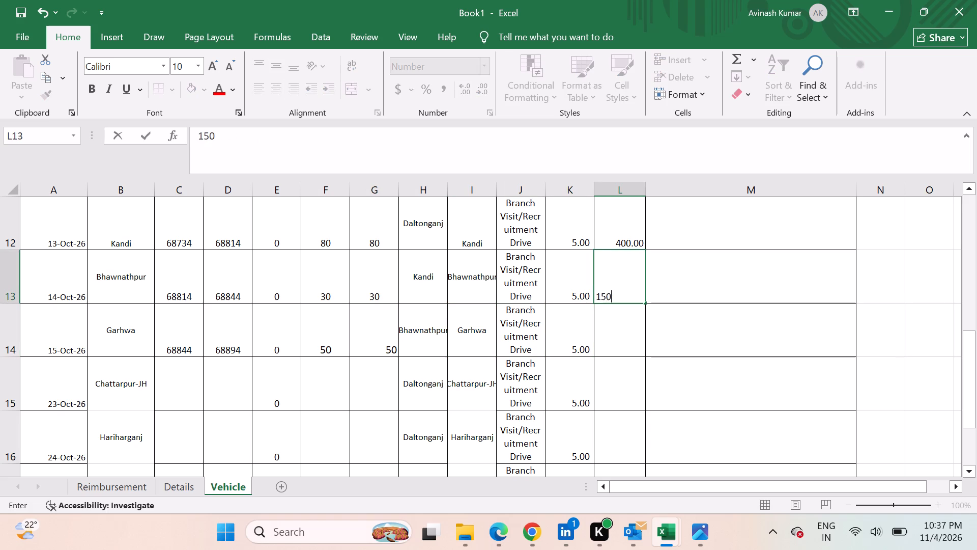
key("Down")
type("250")
key("Down")
Insert a blank row above the 23-Oct-26 Chattarpur-JH trip.
key("Left")
key("Left")
key("Left")
key("Left")
key("Left")
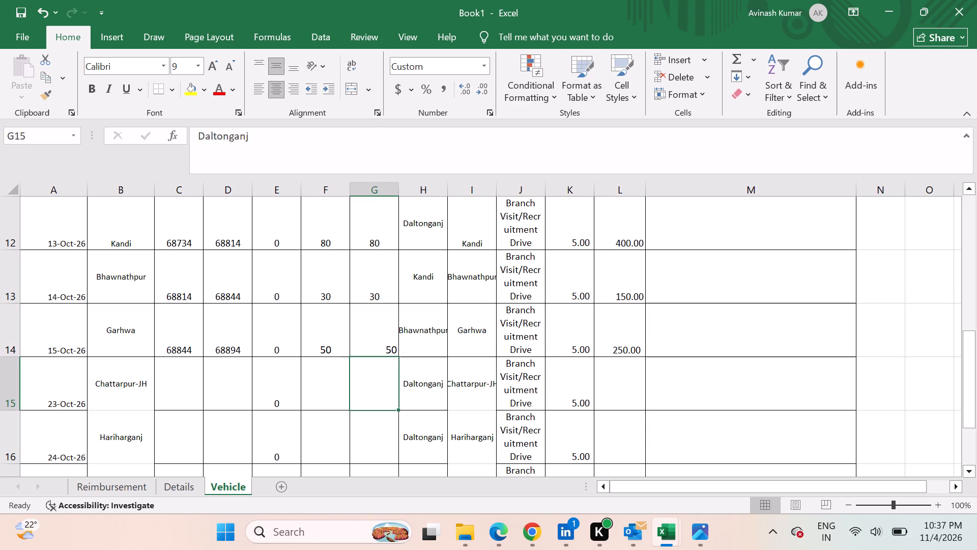
key("Left")
key("Left")
key("Left")
key("Left")
key("Left")
key("Down")
key("Down")
key("Down")
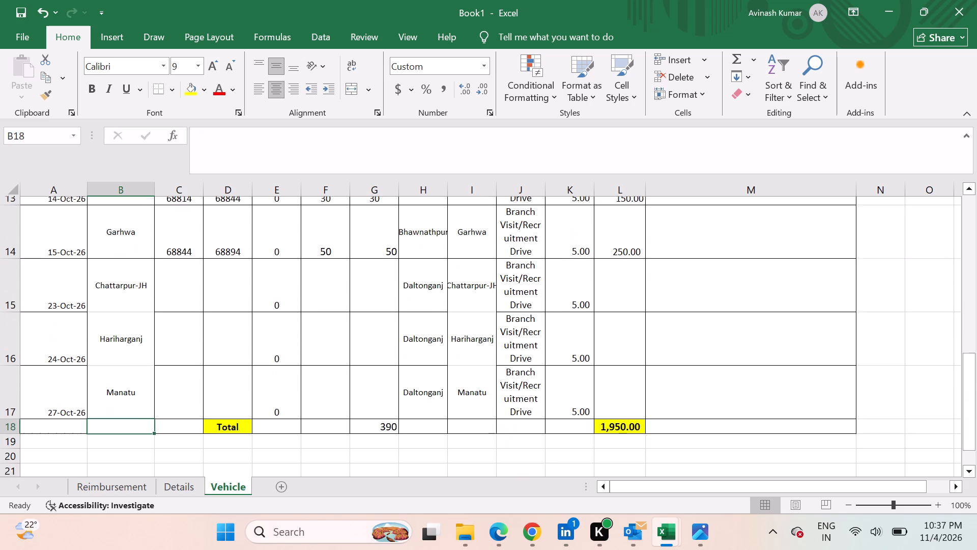
key("Up")
key("Up")
key("Up")
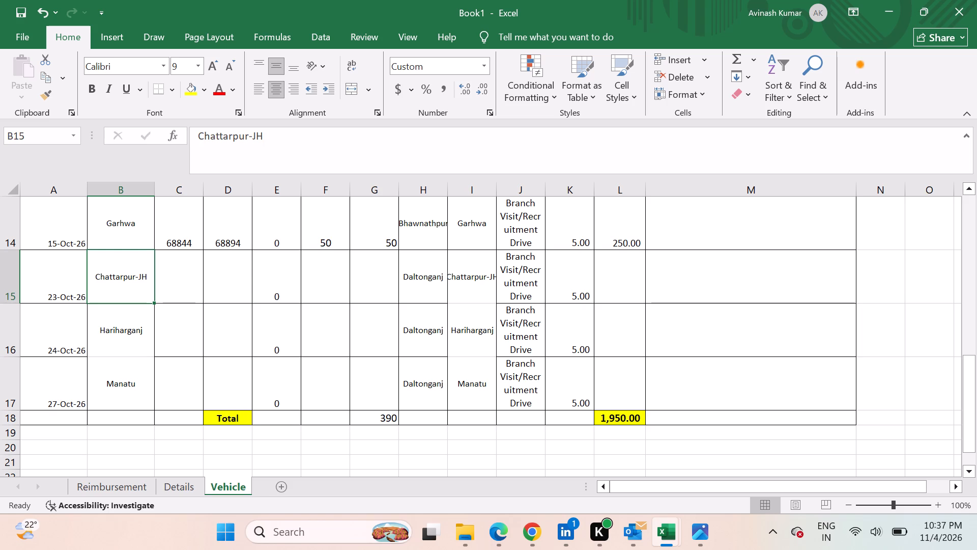
left_click(13, 276)
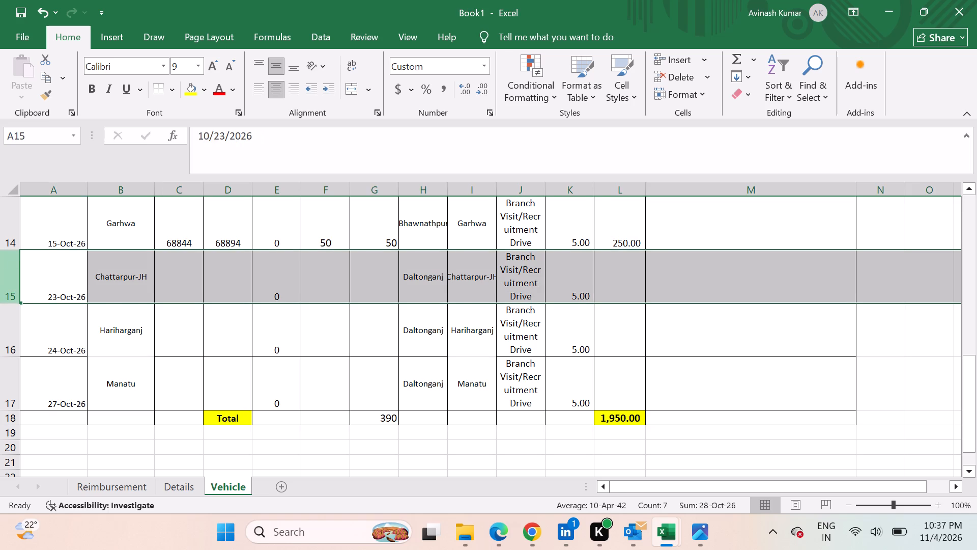
key("ctrl+shift+equal")
Fill the date 15-Oct-26 and the place Garhwa down into the new blank row.
left_click(47, 241)
key("shift+Down")
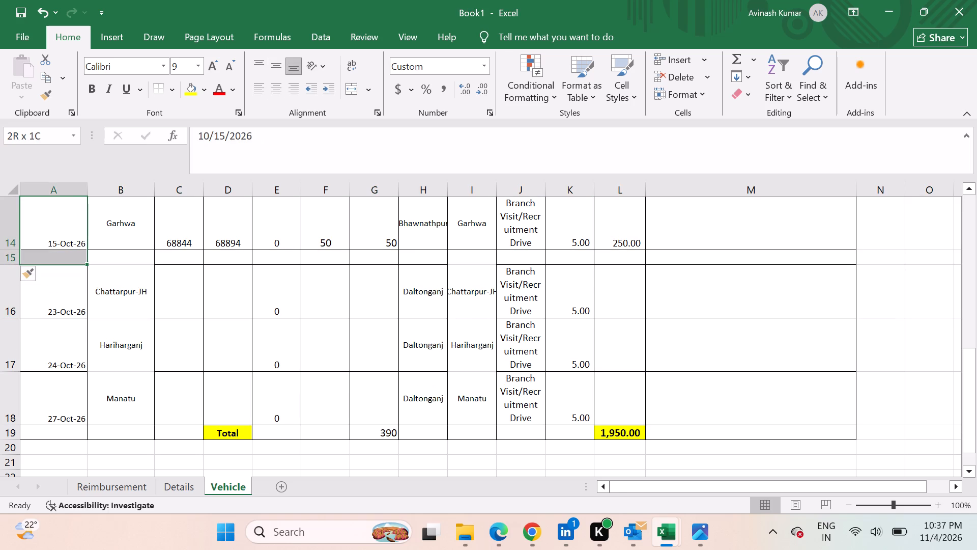
key("shift+Right")
key("ctrl+d")
Set the new 15-Oct-26 row's route from Garhwa, copied from the previous trip's destination, to Daltonganj.
key("Right")
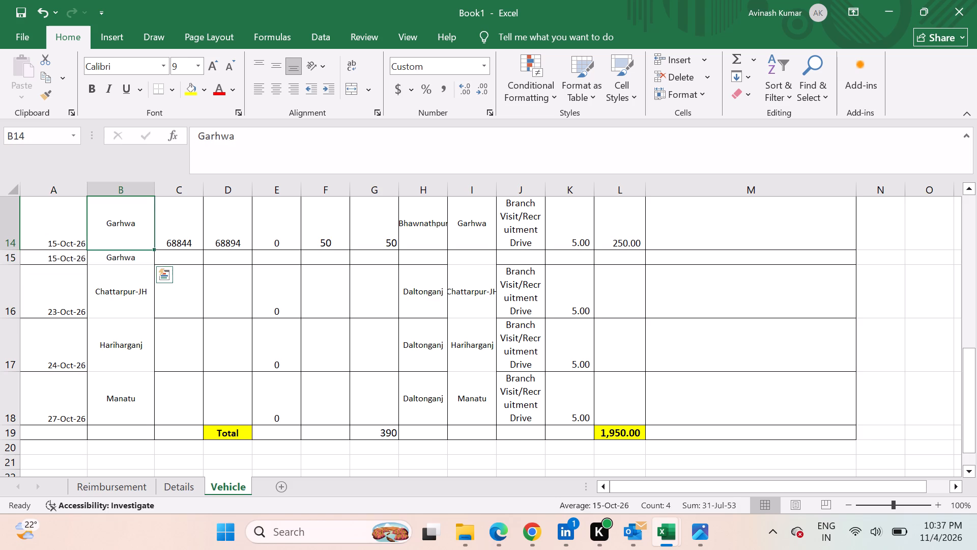
key("Right")
key("Right")
key("Right")
key("Right")
key("Right")
key("Right")
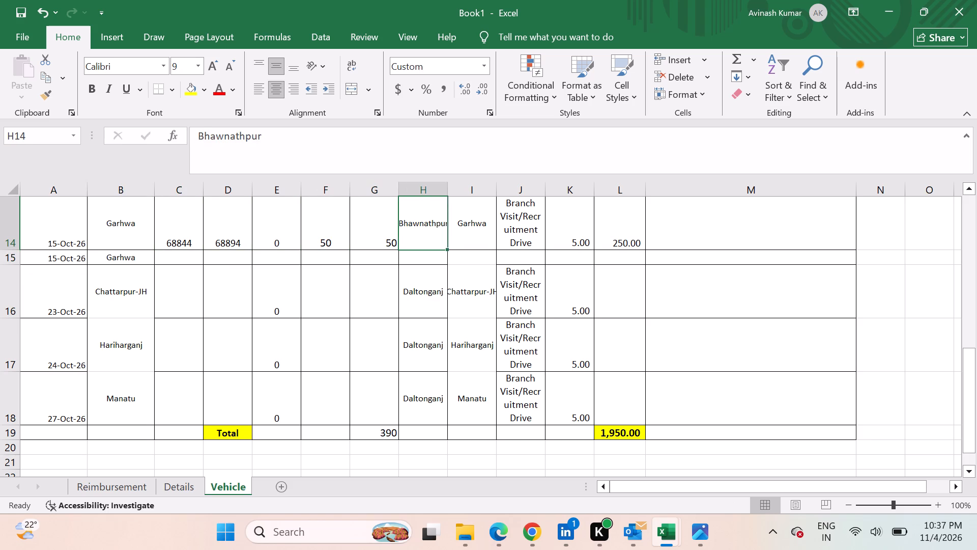
key("Right")
key("ctrl+c")
key("Down")
key("Left")
key("ctrl+v")
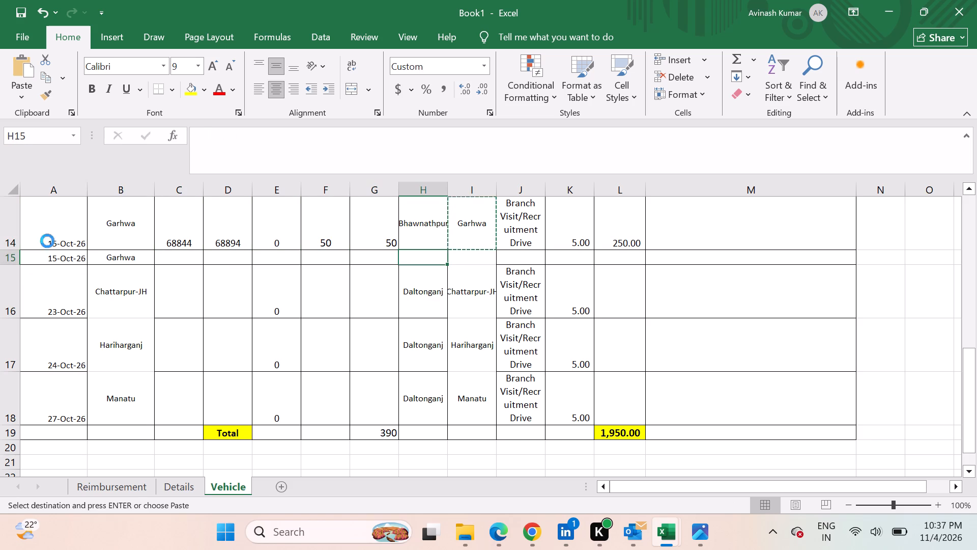
key("Right")
type("Dal")
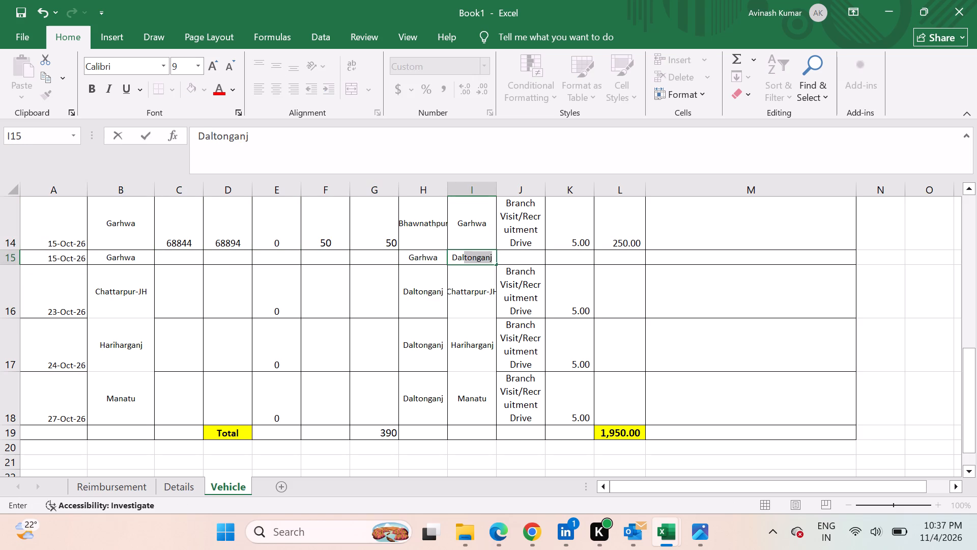
key("Right")
Copy the first 15-Oct-26 trip's Closing reading, 68894, into the Opening reading of the Garhwa to Daltonganj trip.
key("Left")
key("Left")
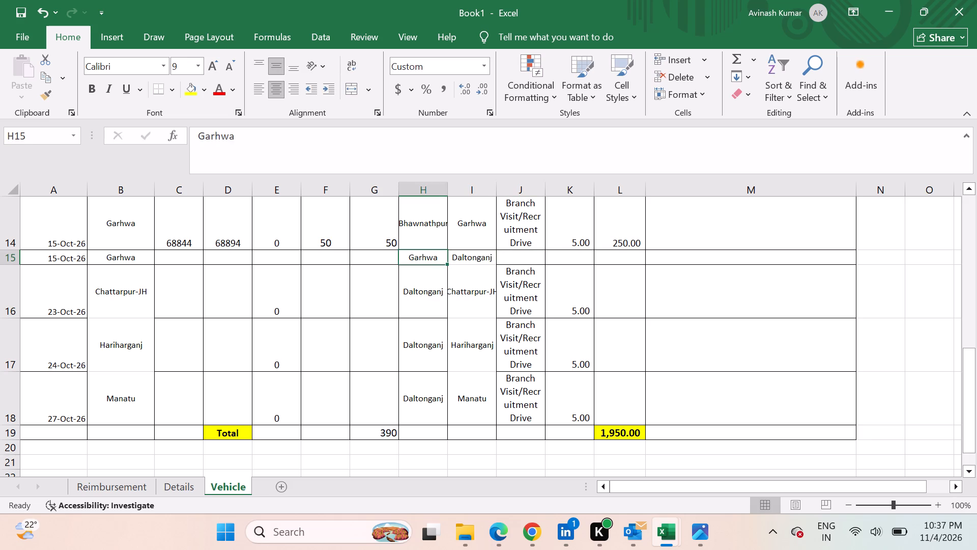
key("Left")
key("Left")
key("Left")
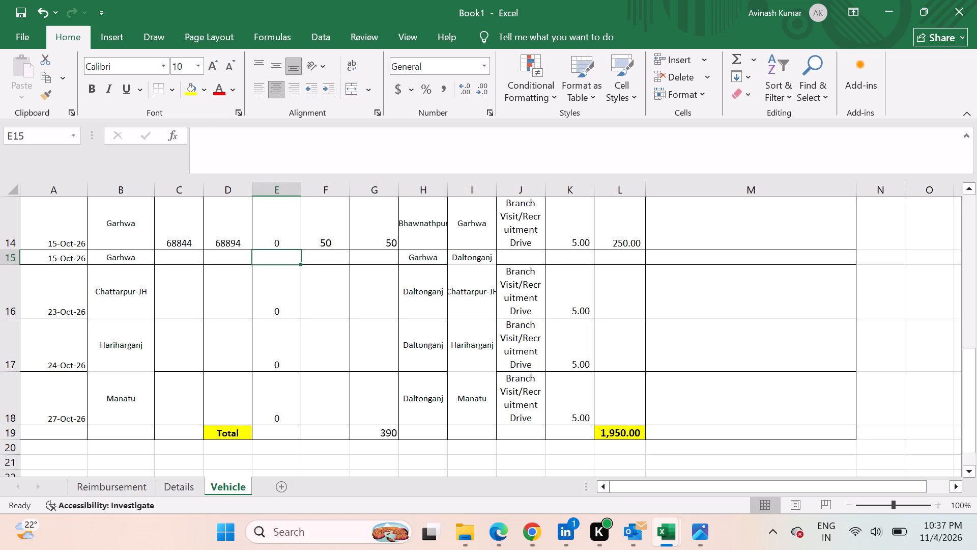
key("Left")
key("Left")
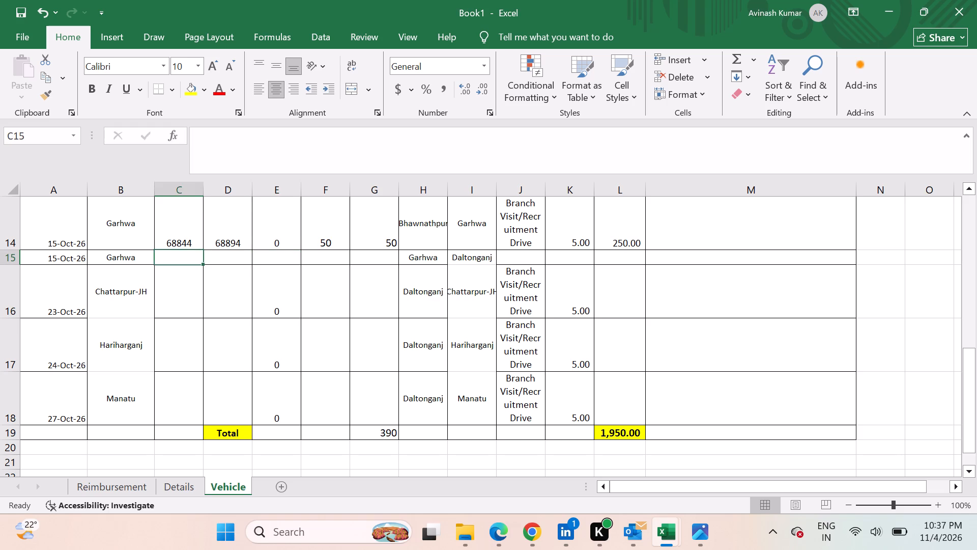
key("Left")
key("Right")
key("Right")
key("Up")
key("ctrl+c")
key("Down")
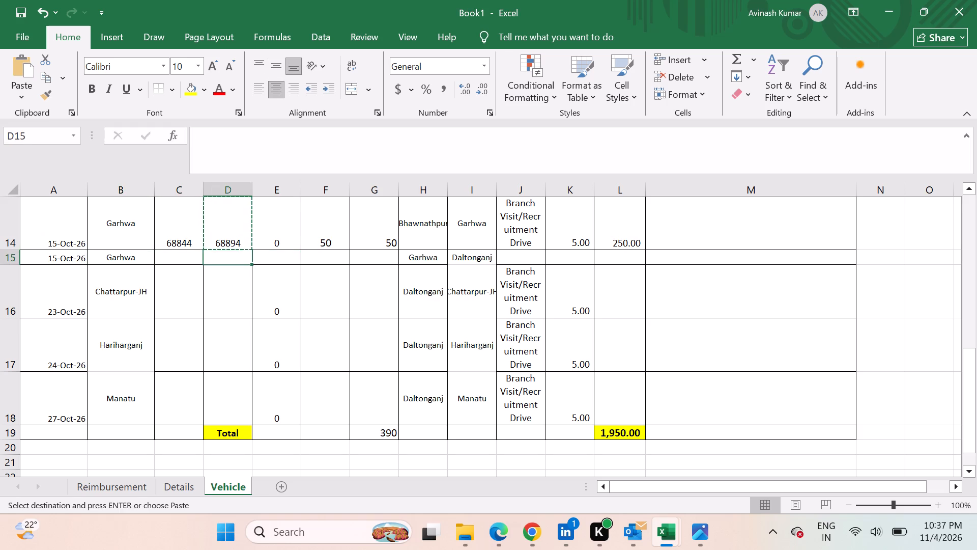
key("Left")
key("ctrl+v")
Enter Closing reading 68934 and 40 in both kilometre columns for the Garhwa to Daltonganj trip.
key("Right")
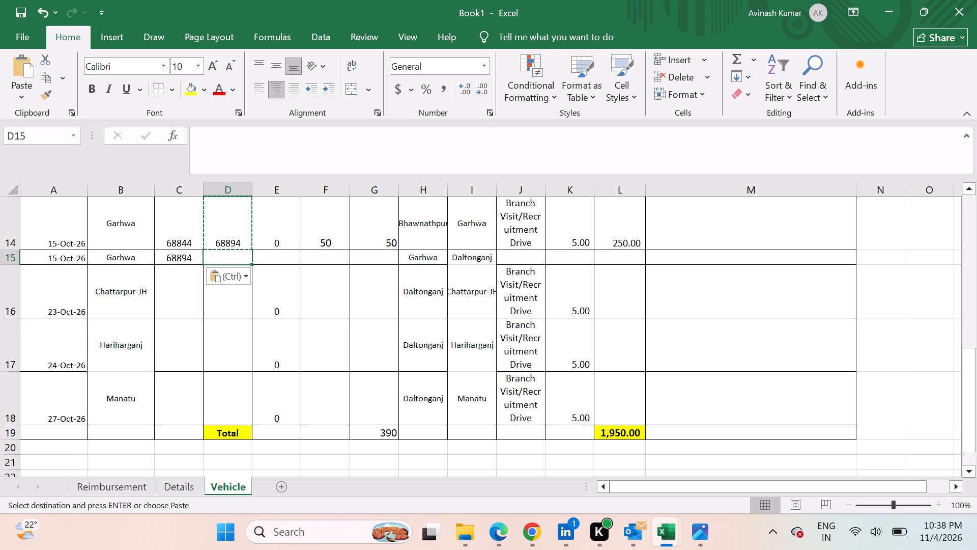
type("68934")
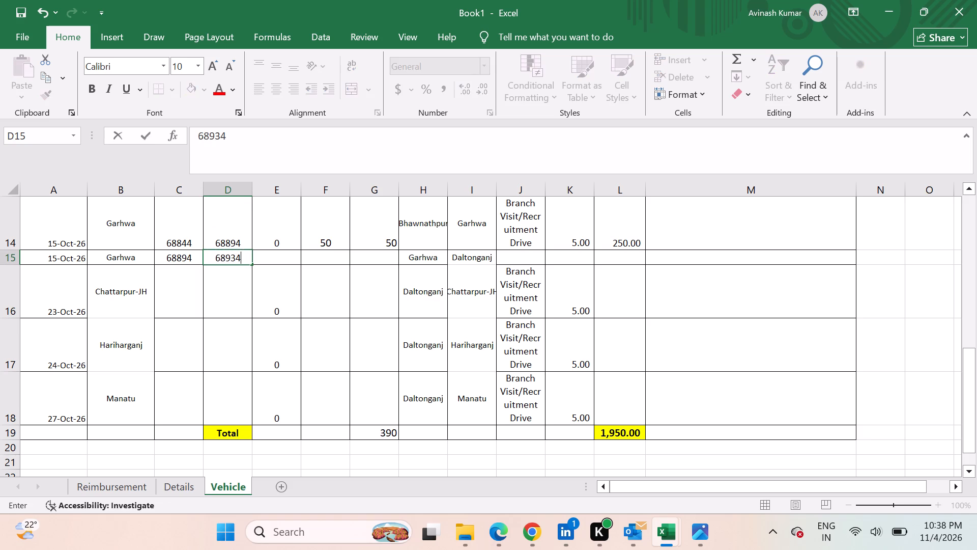
key("Right")
key("Right")
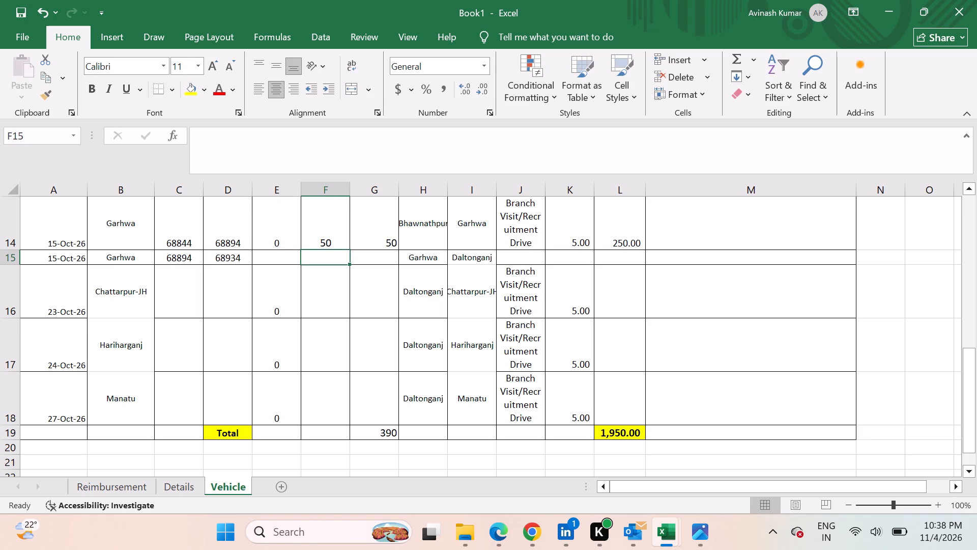
type("40")
key("Right")
type("40")
Set the per-kilometre rate of the Garhwa to Daltonganj trip to 5.
key("Right")
key("Right")
key("Right")
key("Right")
key("Right")
key("Left")
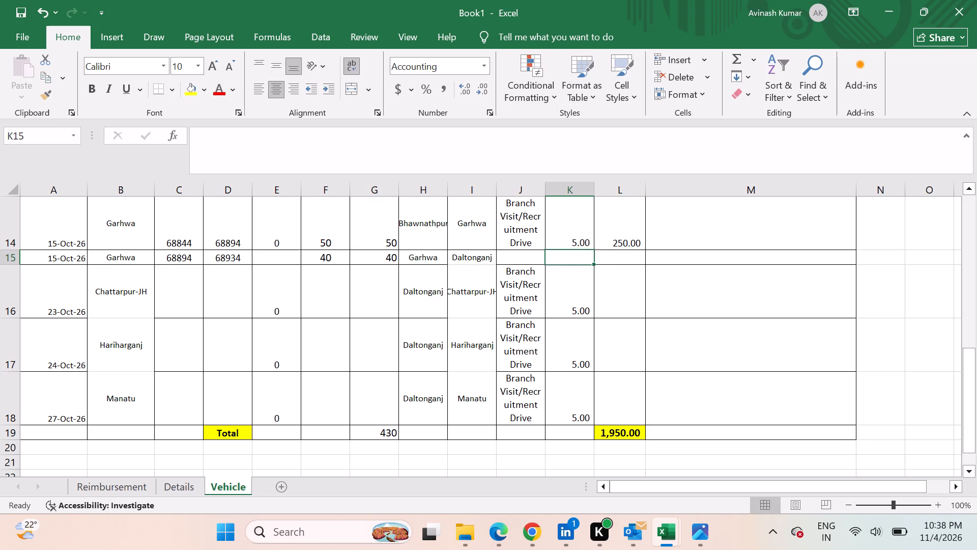
key("5")
key("Right")
Fill the Branch Visit/Recruitment Drive purpose down into the Garhwa to Daltonganj trip.
key("Left")
key("Left")
key("Up")
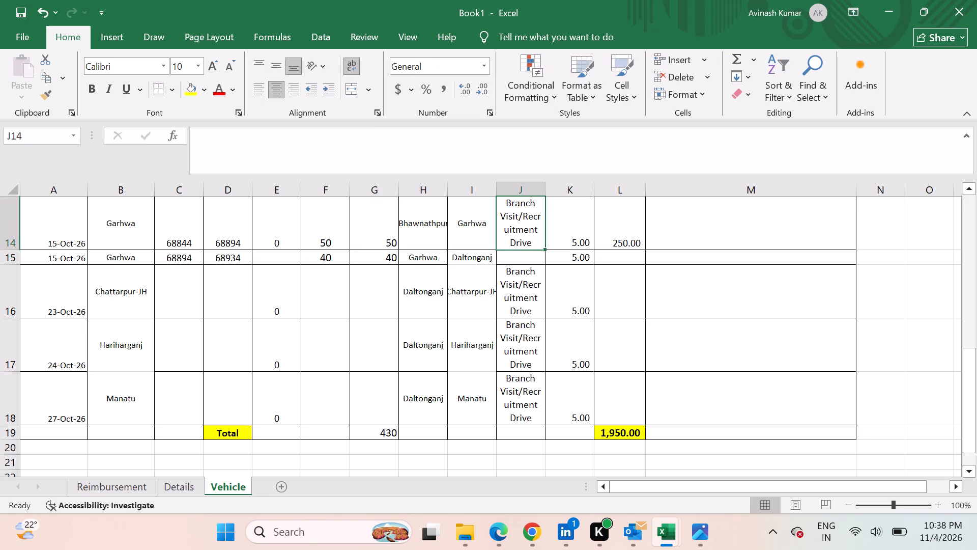
key("shift+Down")
key("ctrl+d")
Enter the amount 200 for the Garhwa to Daltonganj trip.
key("Right")
key("Right")
key("Down")
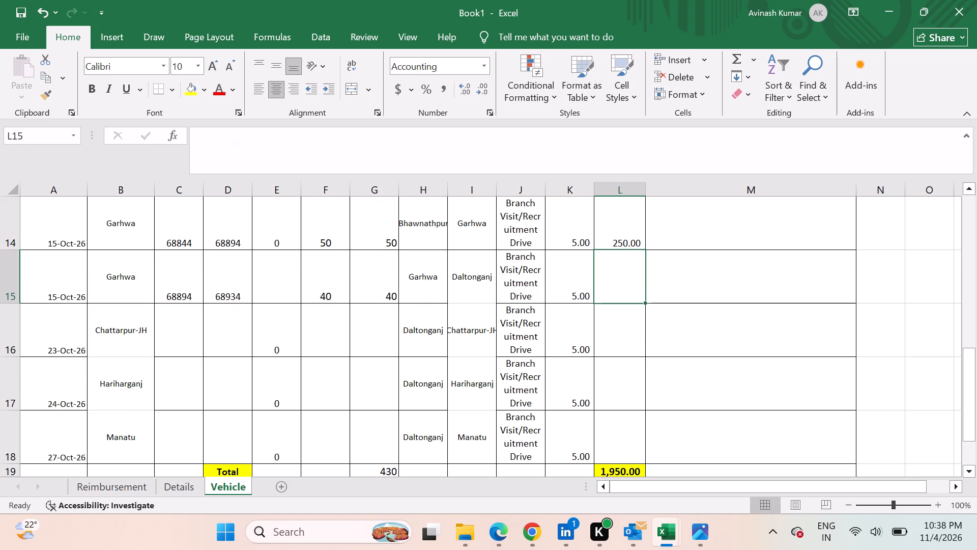
type("200")
key("Down")
Enter 70027 as the Opening reading of the 23-Oct-26 Chattarpur-JH trip.
key("Left")
key("Left")
key("Left")
key("Left")
key("Left")
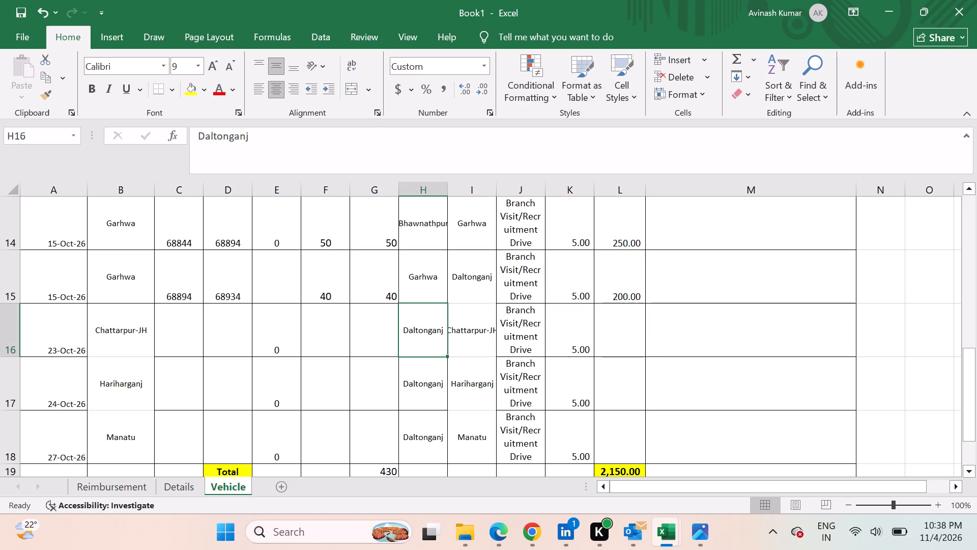
key("Left")
key("Left")
key("Left")
key("Left")
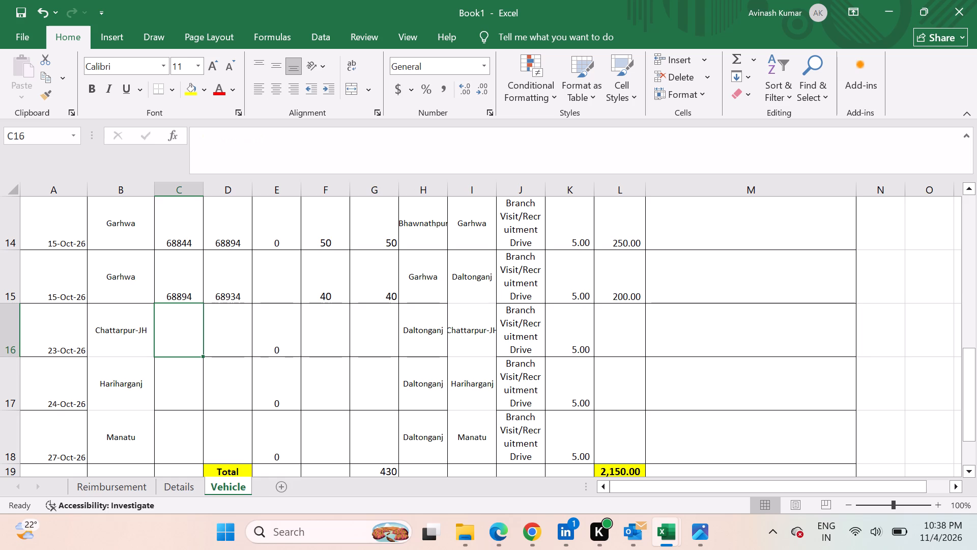
type("70")
key("0")
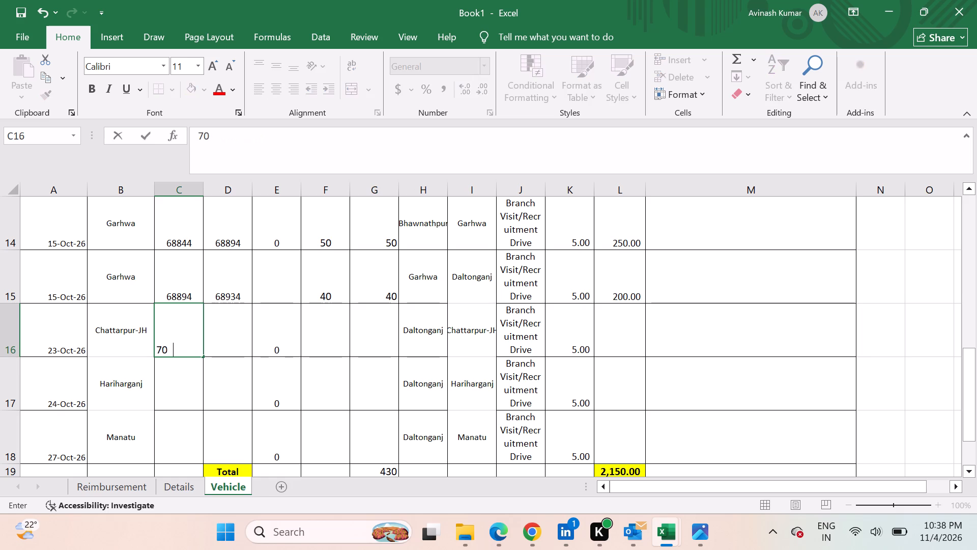
key("2")
key("7")
key("Right")
key("Left")
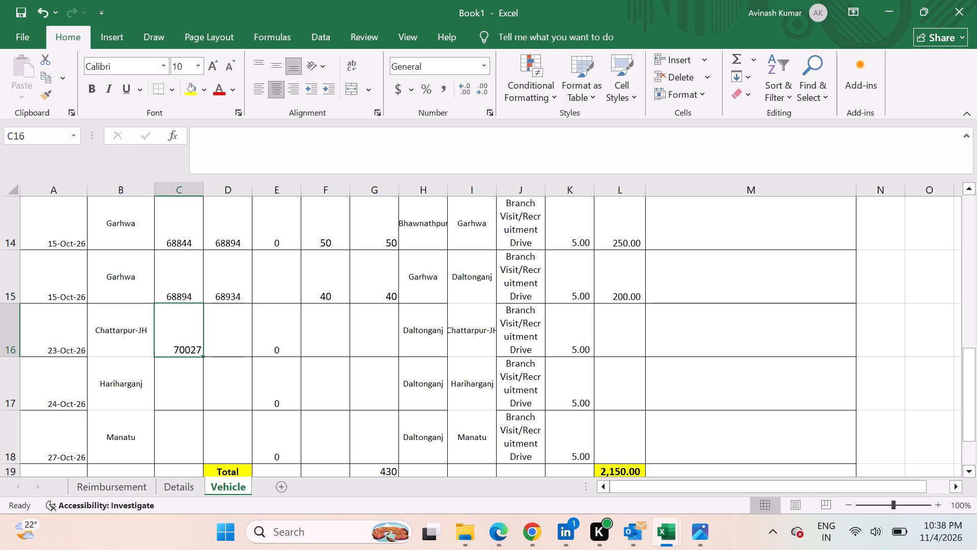
key("Right")
key("Left")
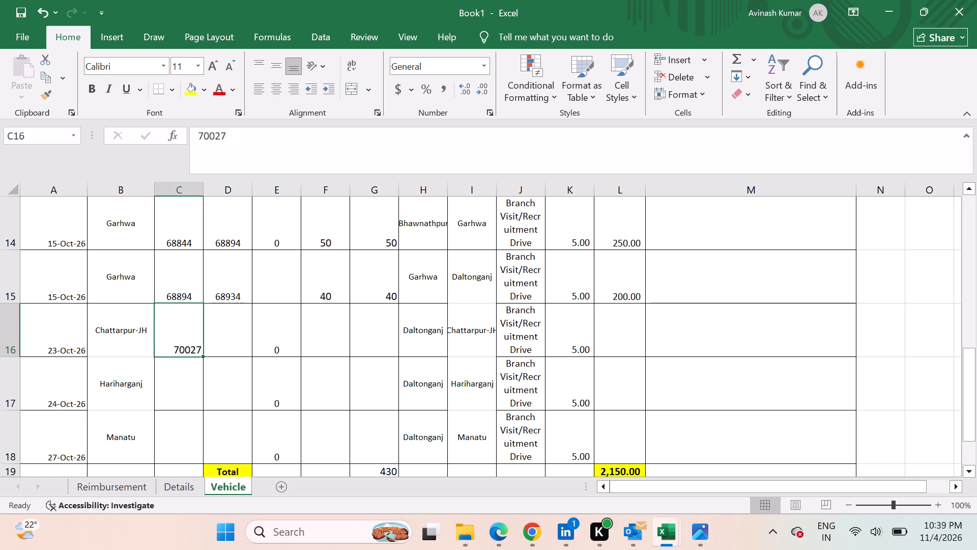
Enter Closing reading 70077 and 50 in both kilometre columns for the 23-Oct-26 Chattarpur-JH trip.
key("Right")
type("70")
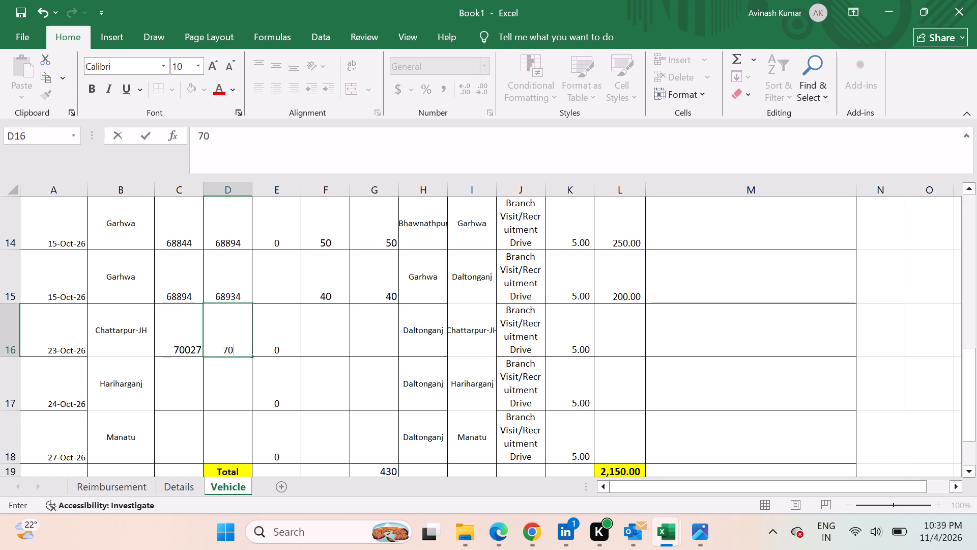
type("077")
key("Right")
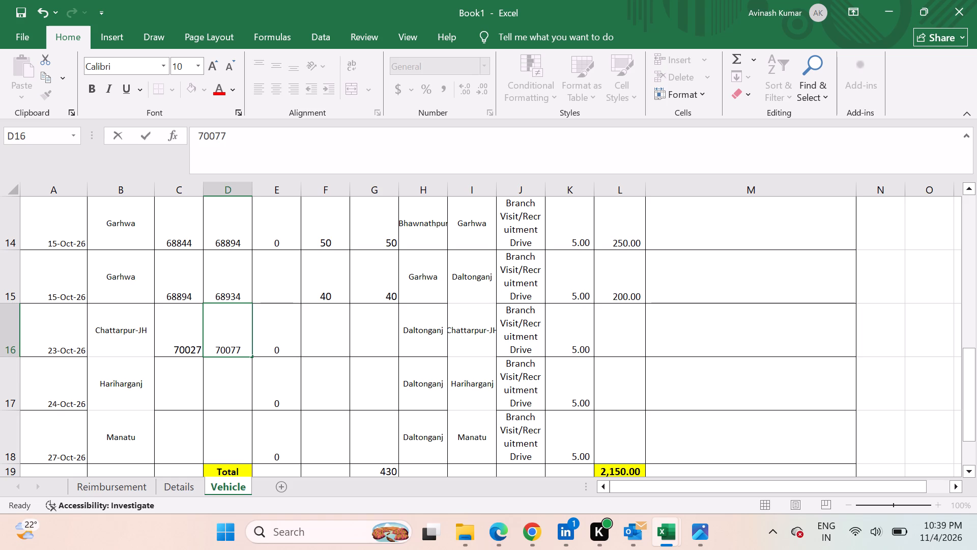
key("Right")
type("50")
key("Right")
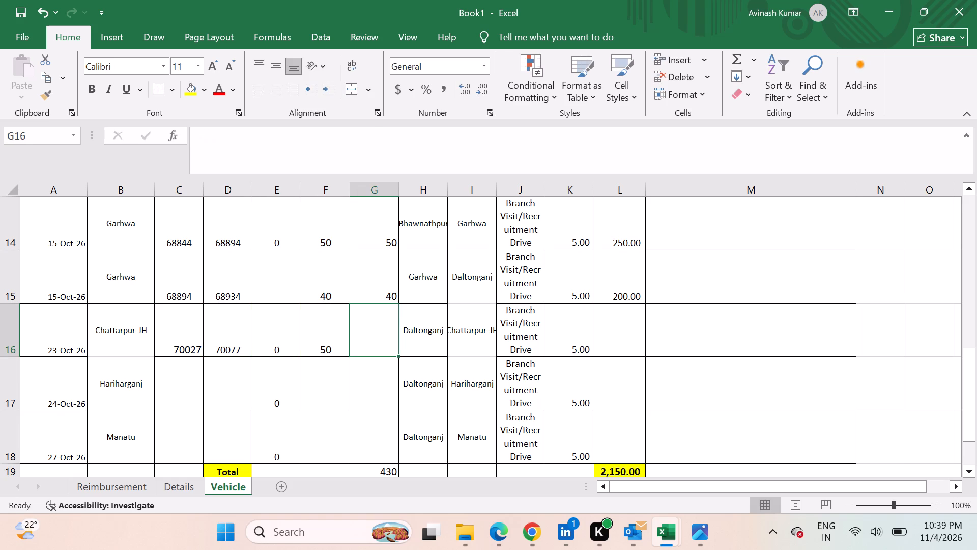
type("50")
Copy the 23-Oct-26 trip's destination, Chattarpur-JH, into the From location of the 24-Oct-26 Hariharganj trip.
key("Right")
key("Right")
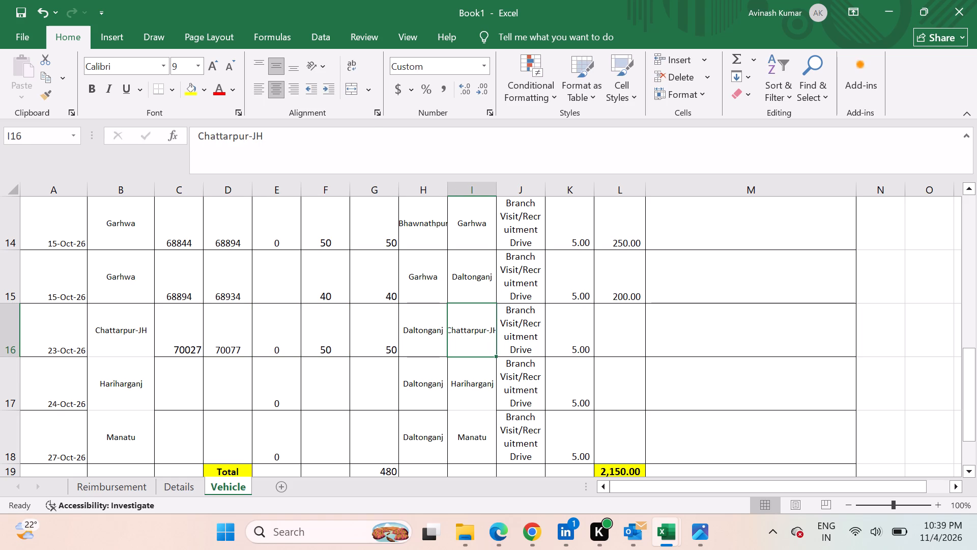
key("ctrl+c")
key("Down")
key("Left")
key("ctrl+v")
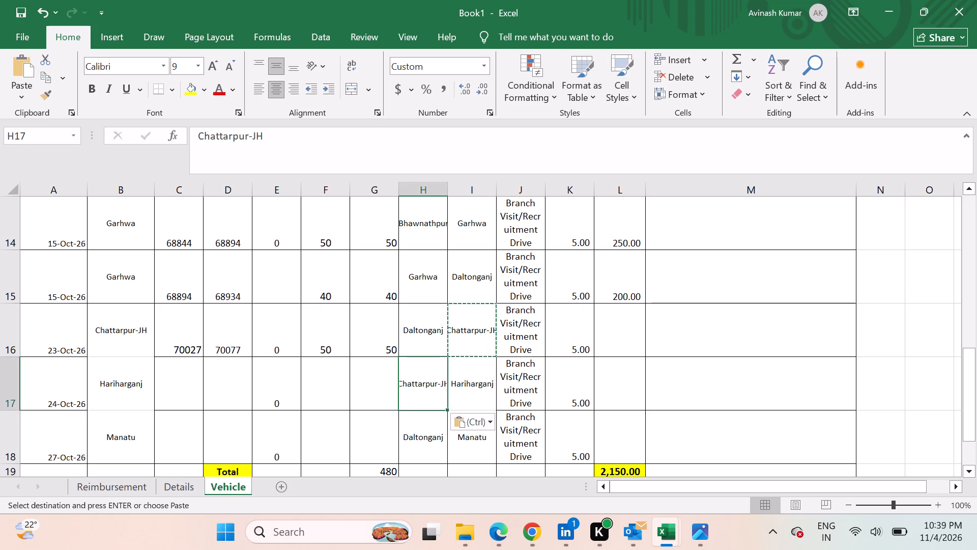
Enter the amount 250 for the 23-Oct-26 Daltonganj to Chattarpur-JH trip.
key("Right")
key("Up")
key("Right")
key("Right")
key("Right")
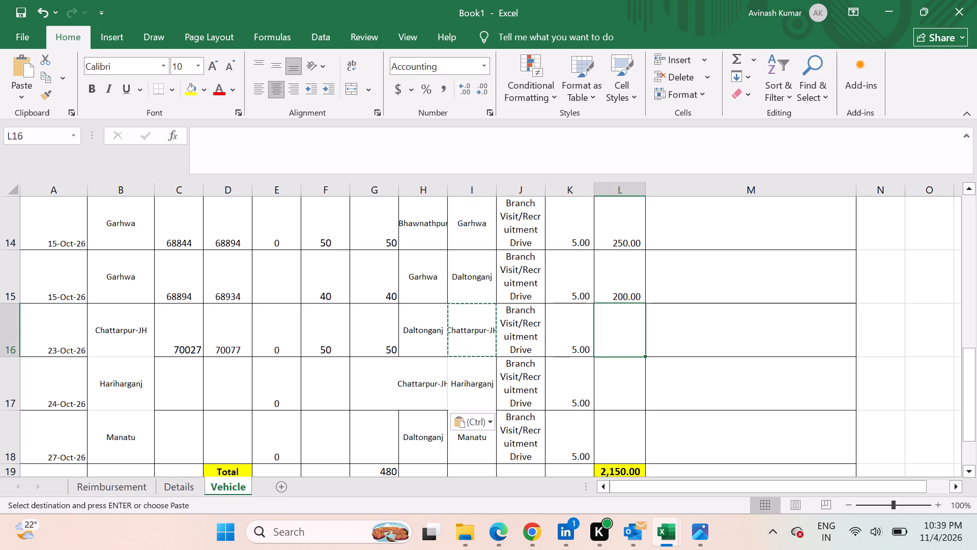
type("250")
key("Down")
Copy the 23-Oct-26 trip's Closing reading, 70077, into the Opening reading of the 24-Oct-26 Hariharganj trip.
key("Left")
key("Left")
key("Left")
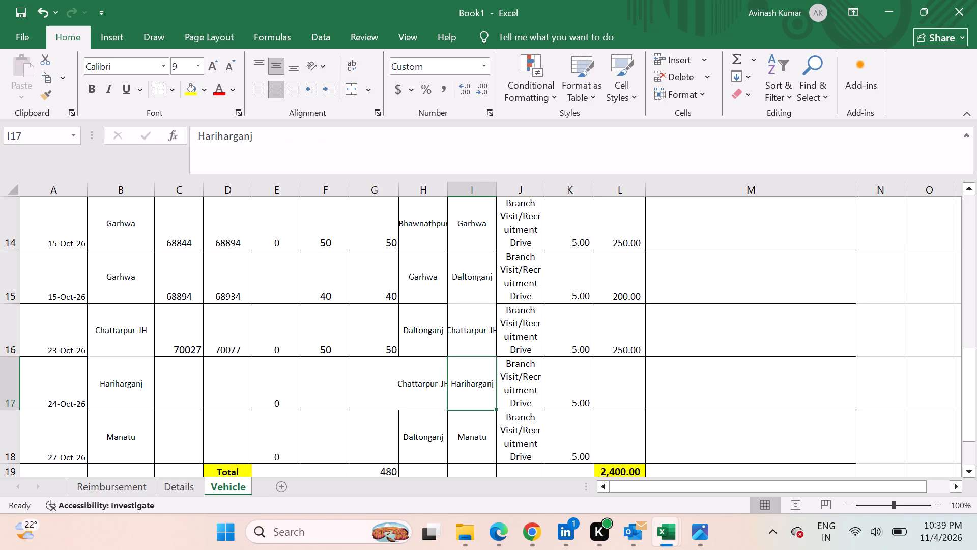
key("Left")
key("Left")
key("Left")
key("Left")
key("Left")
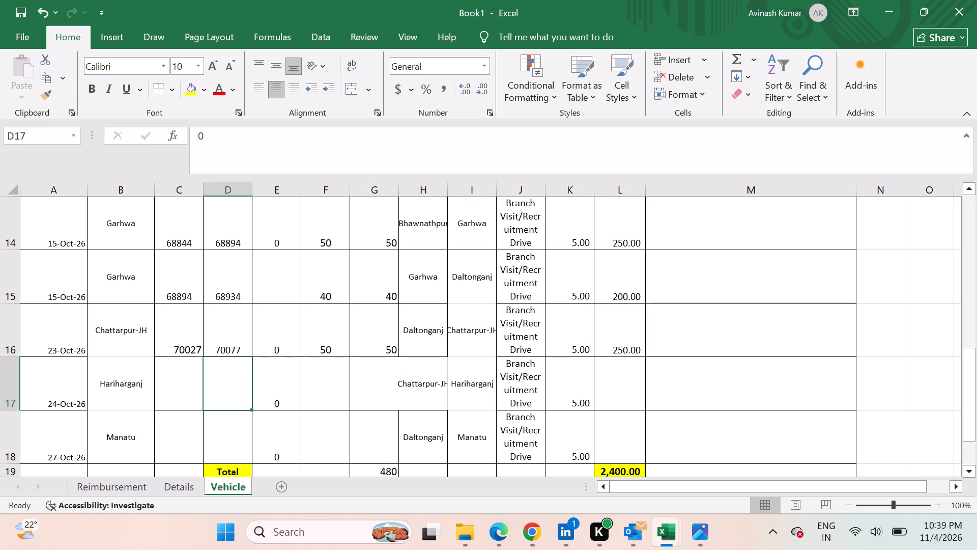
key("Left")
key("Right")
key("Right")
key("Left")
key("Left")
key("Right")
key("Up")
key("ctrl+c")
key("Down")
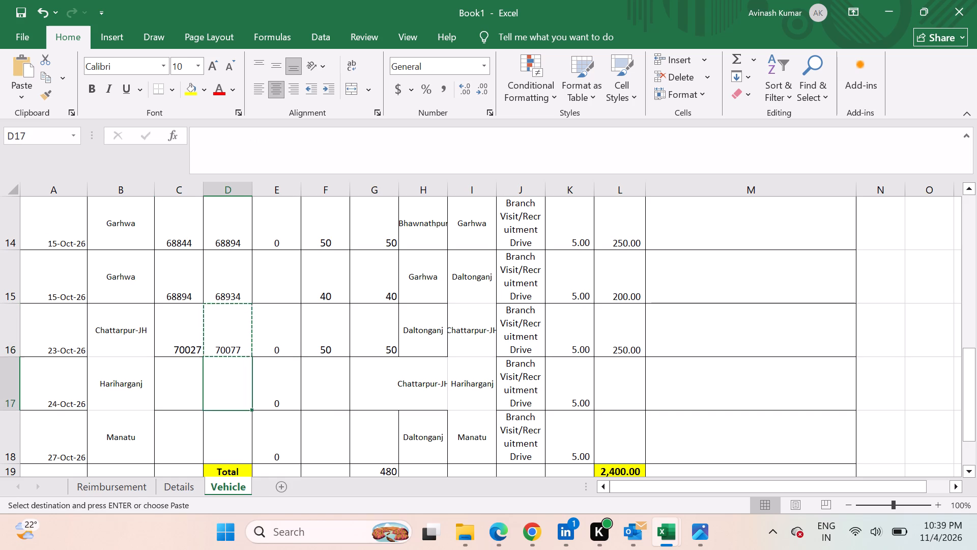
key("Left")
key("ctrl+v")
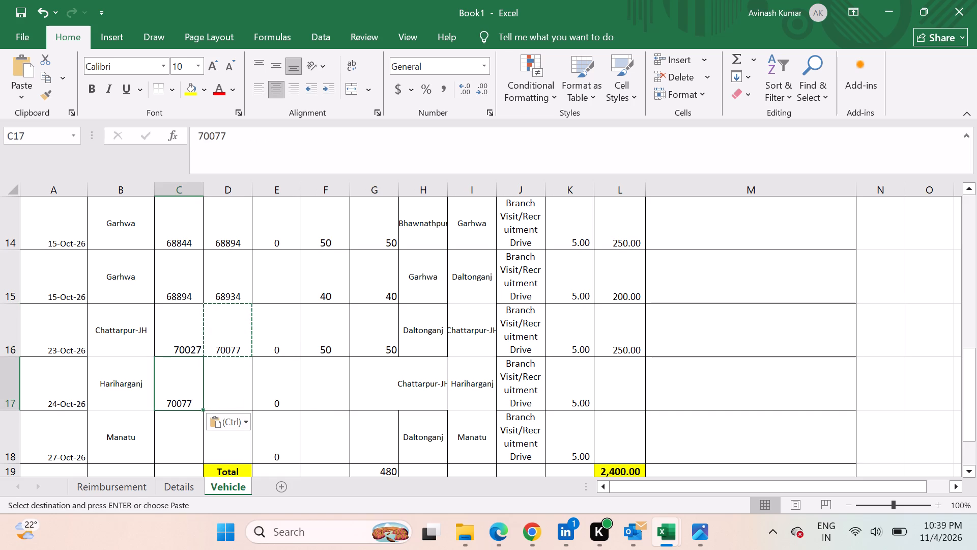
Enter Closing reading 70102 and 25 in both kilometre columns for the 24-Oct-26 Hariharganj trip.
key("Right")
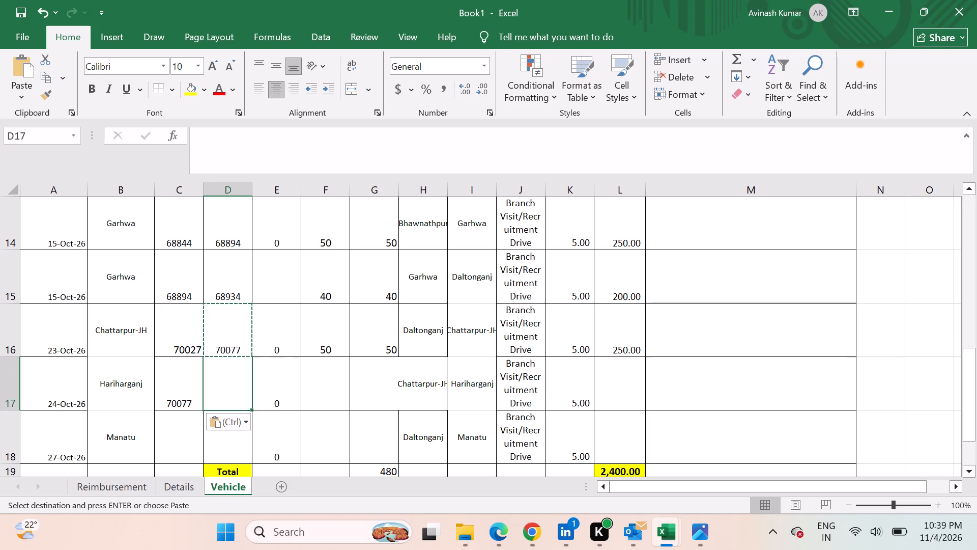
type("70102")
key("Right")
key("Right")
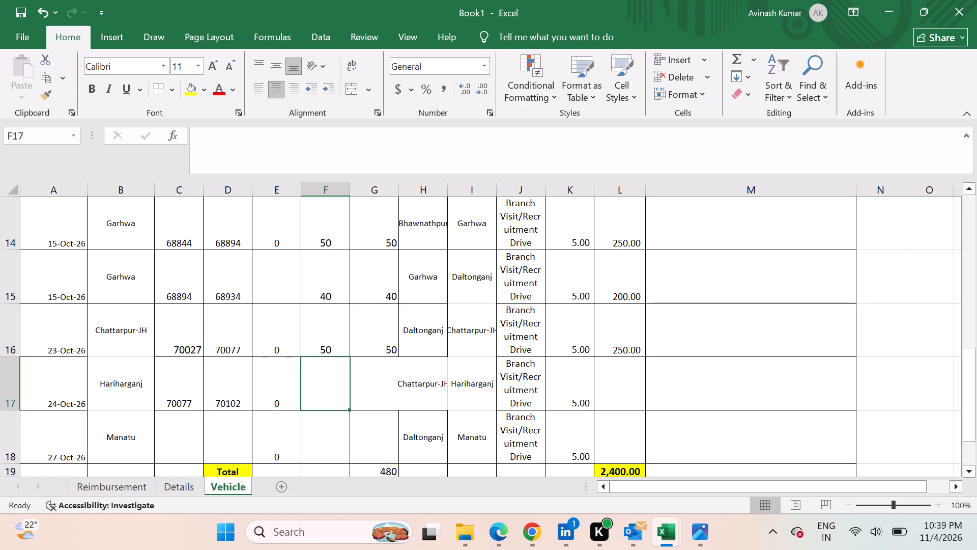
type("25")
key("Right")
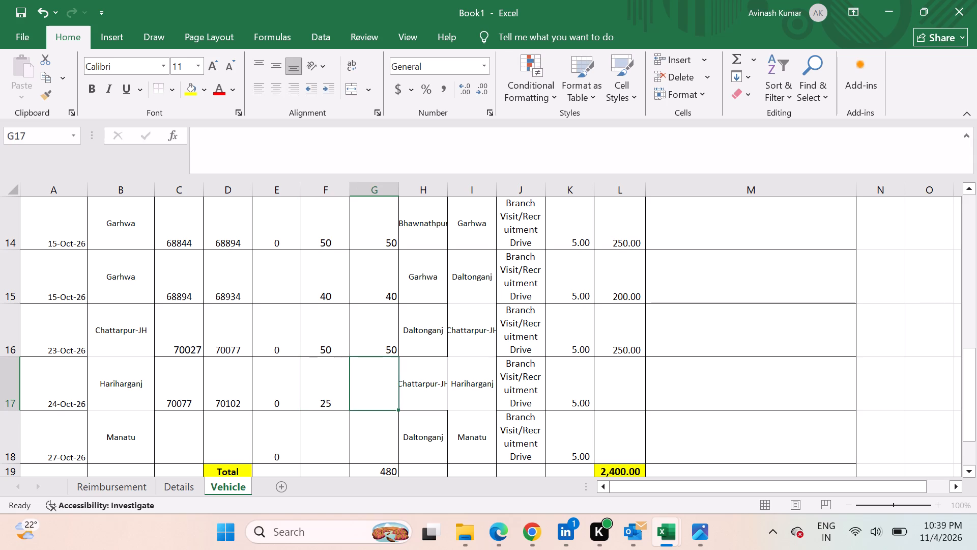
type("25")
key("Right")
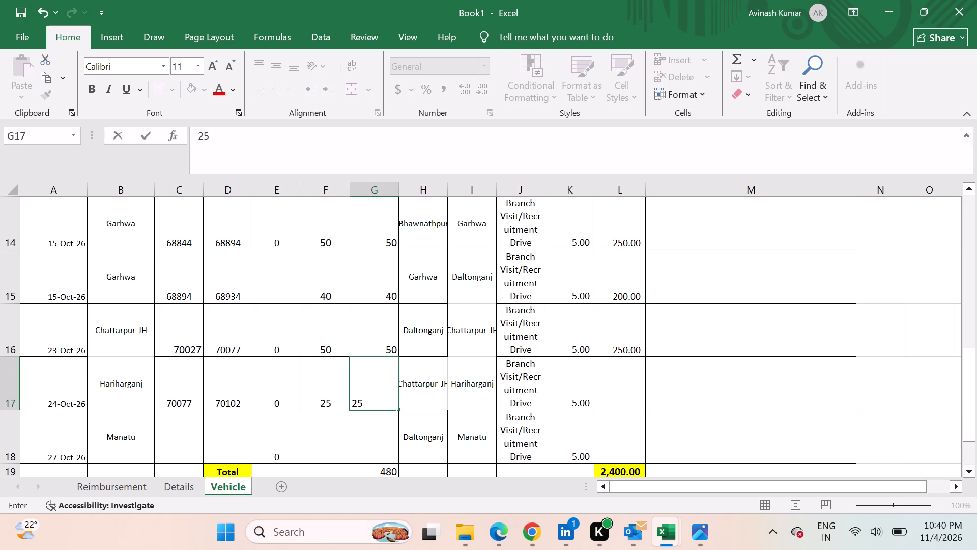
Enter the amount 125 for the 24-Oct-26 Chattarpur-JH to Hariharganj trip.
key("Right")
key("Right")
key("Right")
key("Right")
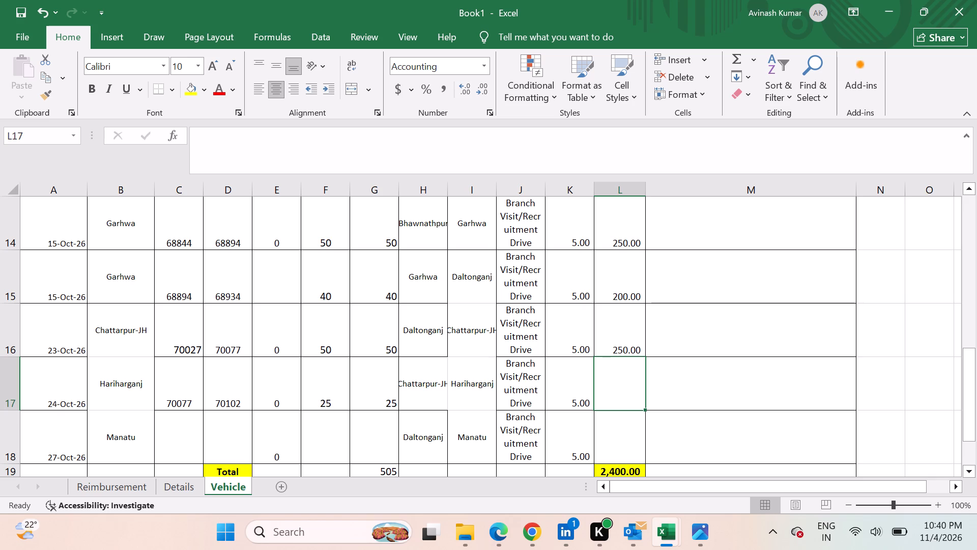
type("125")
key("Right")
Insert a blank row above the 27-Oct-26 Manatu trip for the Hariharganj return journey.
key("Left")
key("Down")
key("Down")
key("Down")
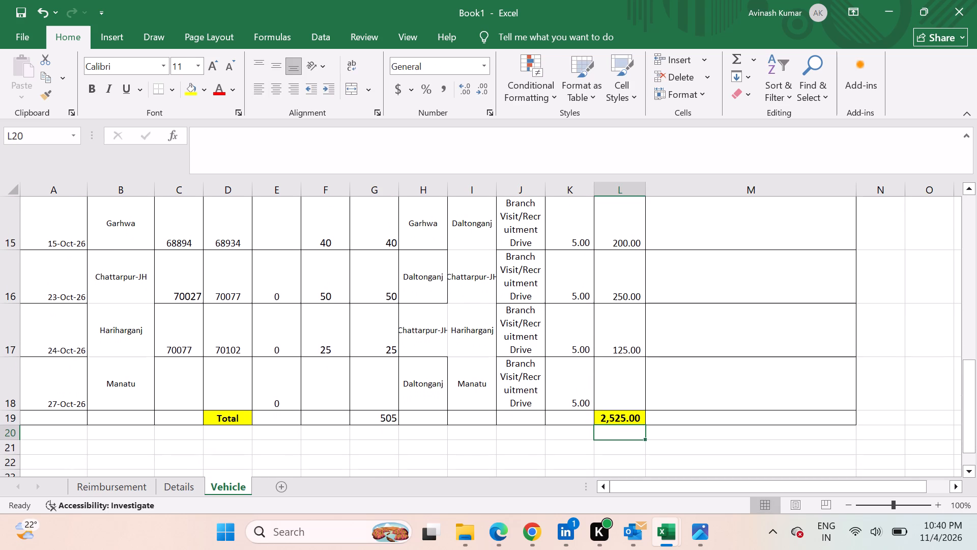
key("Up")
key("Up")
key("Left")
key("Left")
key("Left")
key("Left")
key("Left")
key("Left")
key("Left")
key("Left")
key("Left")
key("Left")
key("Left")
key("Left")
key("Left")
key("Left")
key("Left")
key("Left")
key("Left")
key("Left")
key("Left")
key("Left")
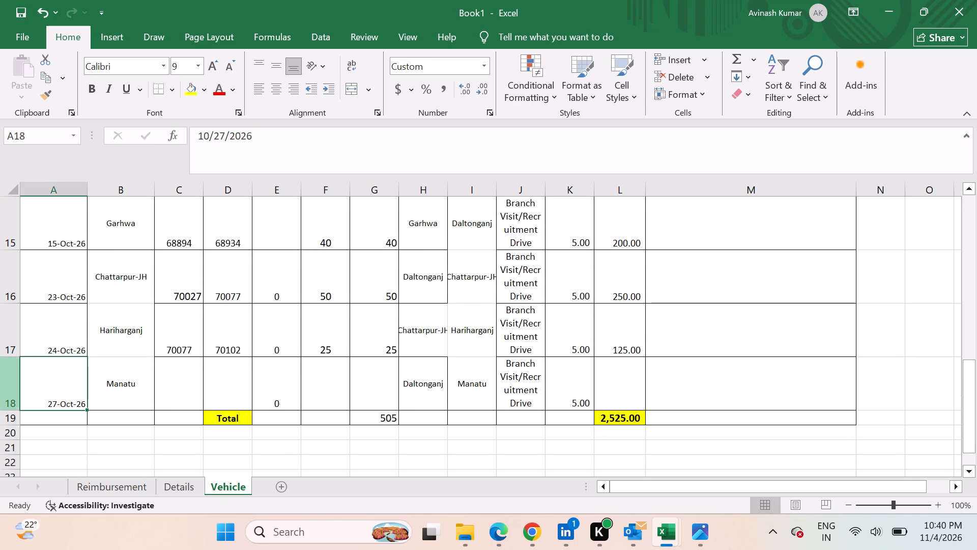
left_click(16, 385)
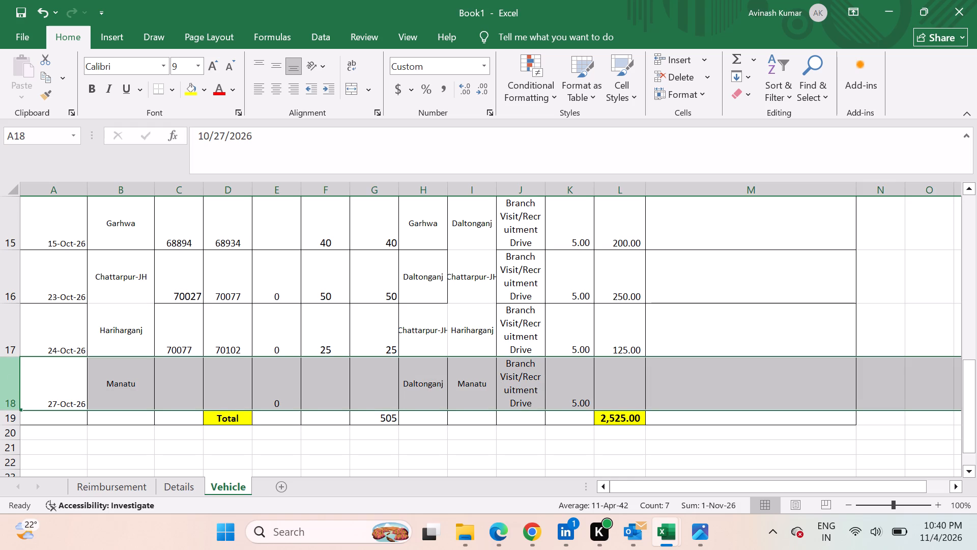
key("ctrl+shift+equal")
Fill the date 24-Oct-26 and the place Hariharganj down from row 17 into the new row.
left_click(74, 348)
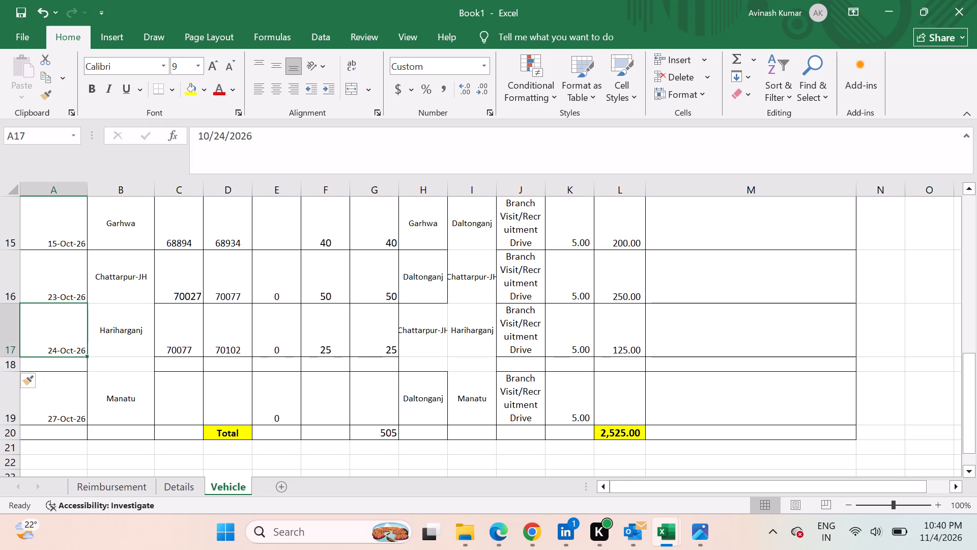
key("shift+Down")
key("ctrl+d")
key("Right")
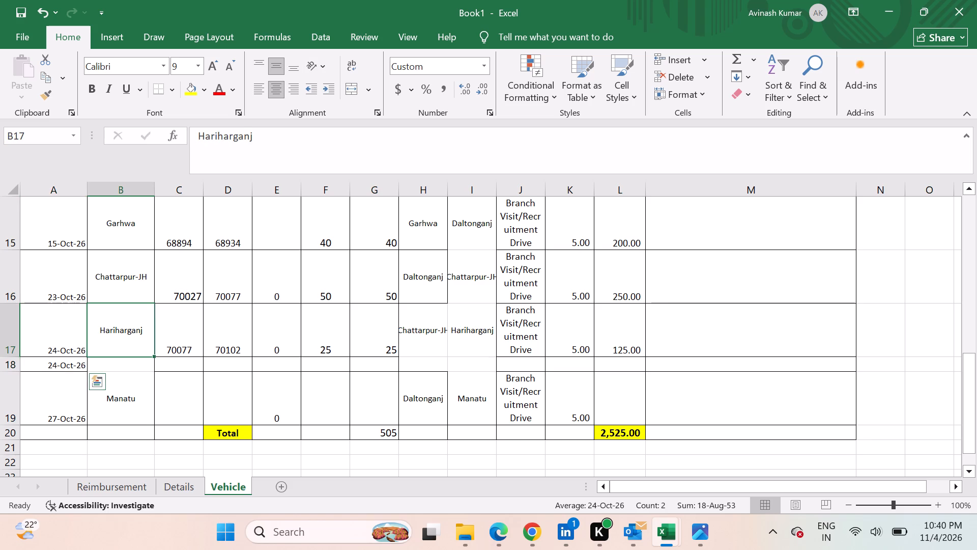
key("shift+Down")
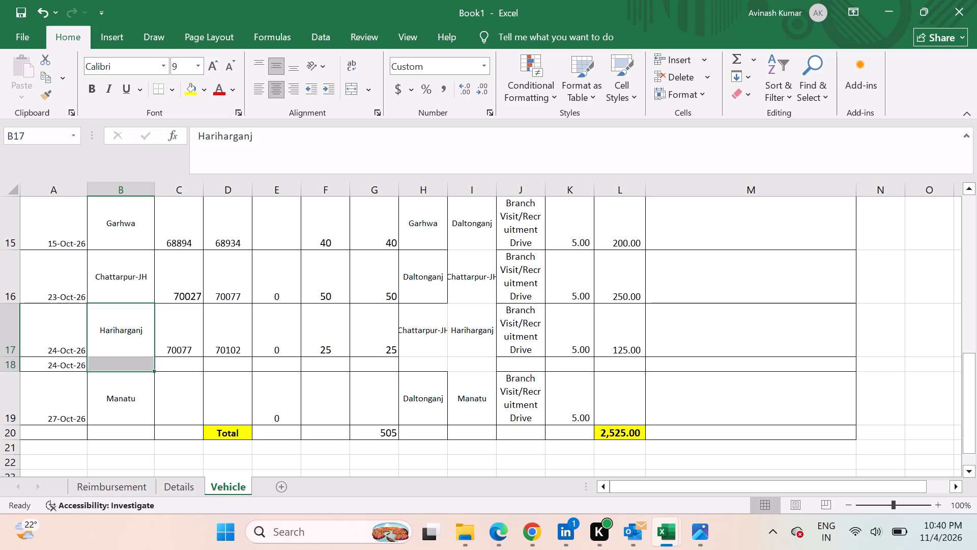
key("ctrl+d")
key("Right")
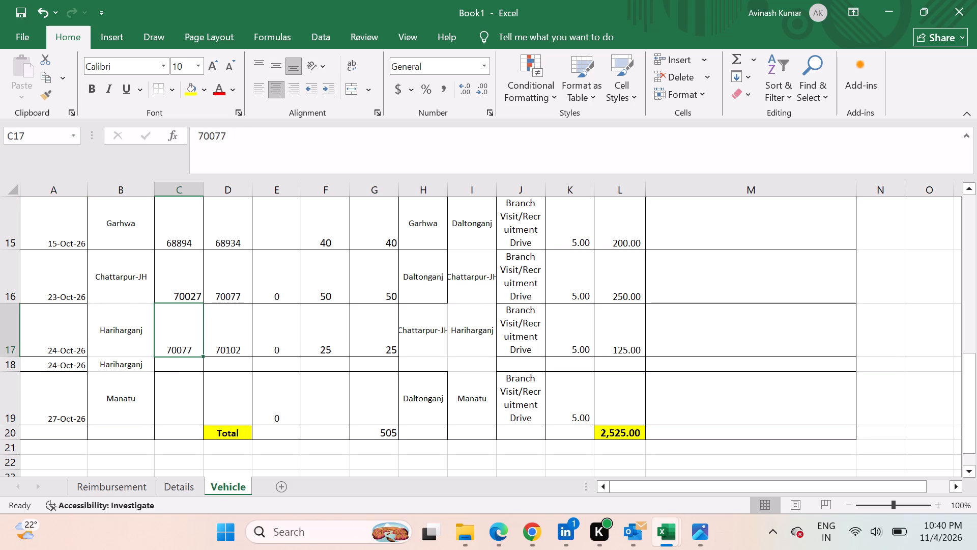
Copy row 17's Closing reading, 70102, into the Opening reading of the new Hariharganj return row.
key("Down")
key("Right")
key("Up")
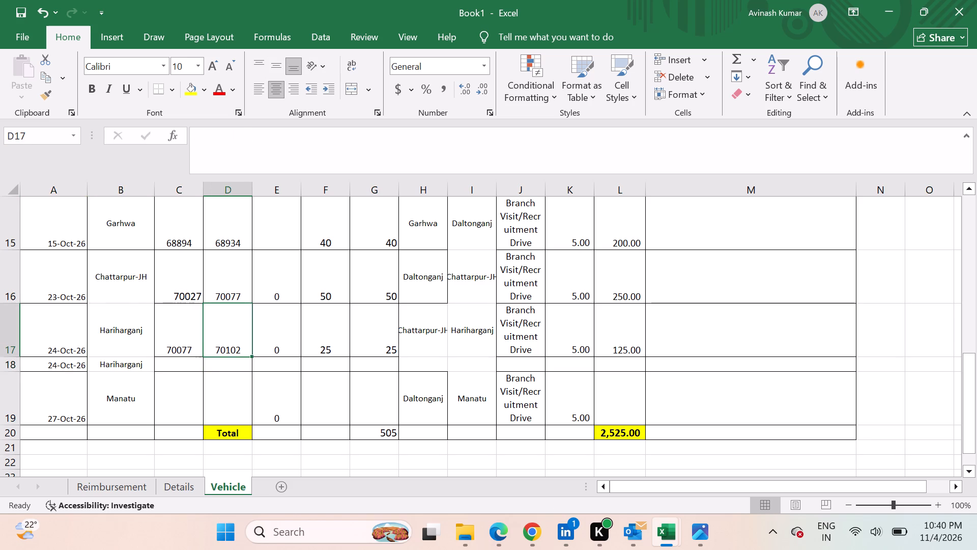
key("ctrl+c")
key("Down")
key("Left")
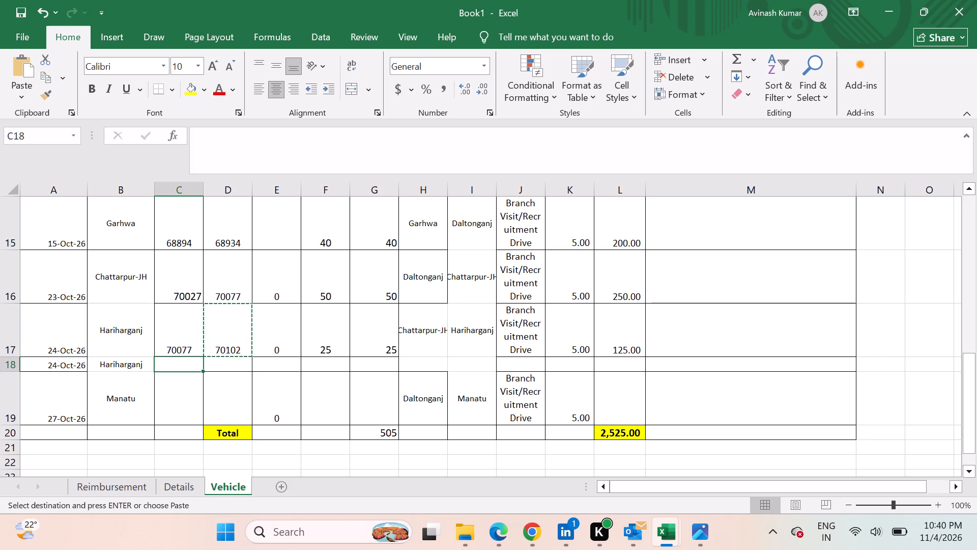
key("ctrl+v")
Enter Closing reading 70172 for the Hariharganj return row and fill the 0 in column E down into it.
key("Right")
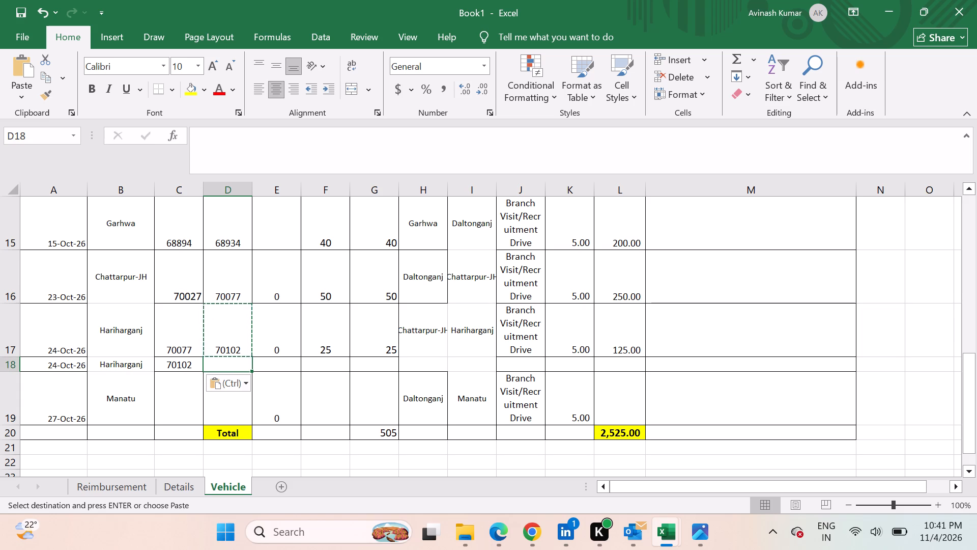
type("70172")
key("Right")
key("Up")
key("shift+Down")
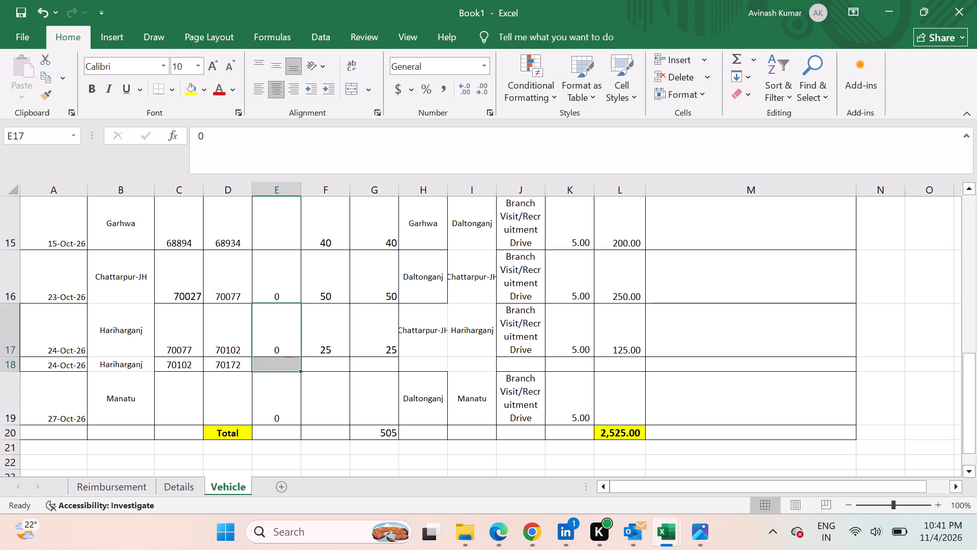
key("ctrl+d")
Enter 70 in both kilometre columns of the Hariharganj return row.
key("Right")
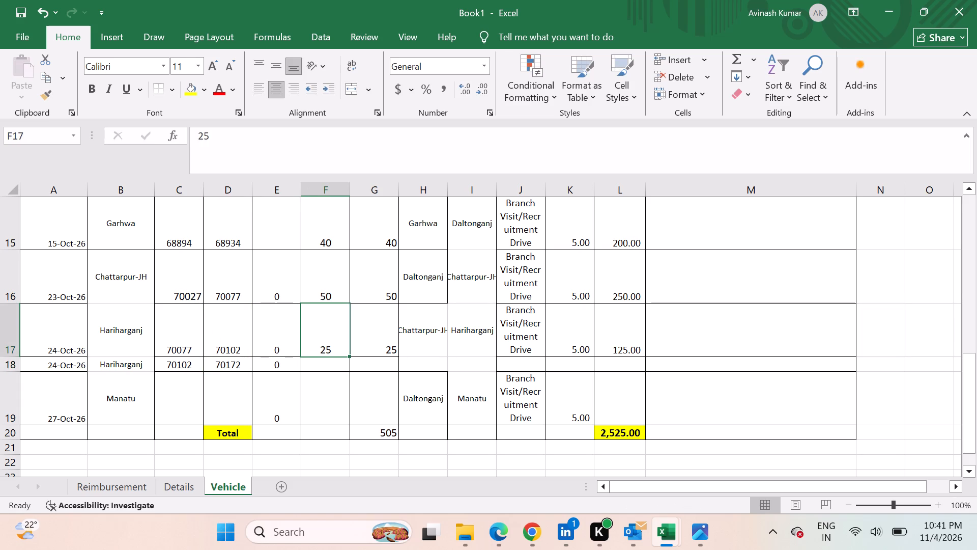
key("Down")
type("70")
key("Right")
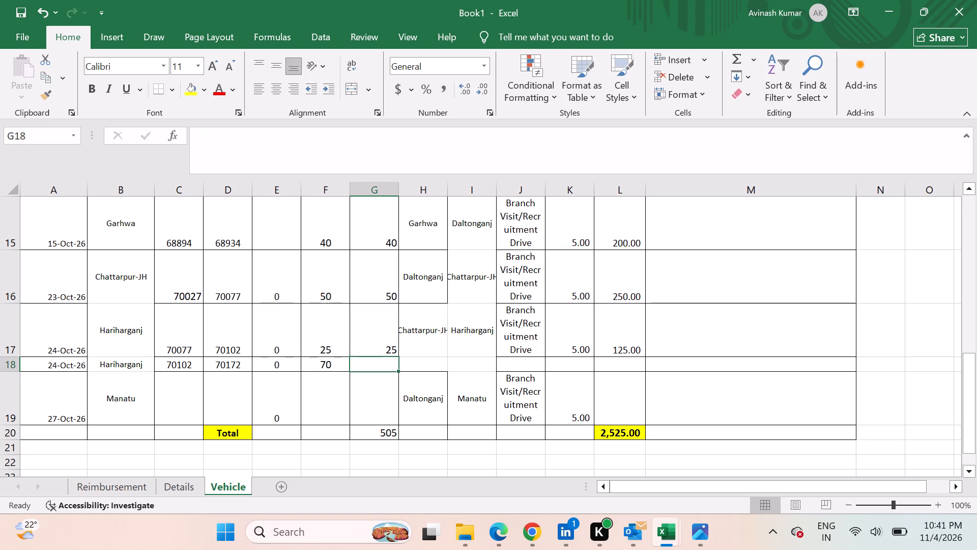
type("70")
key("Right")
Copy row 17's destination, Hariharganj, into the From location of the return row.
key("Up")
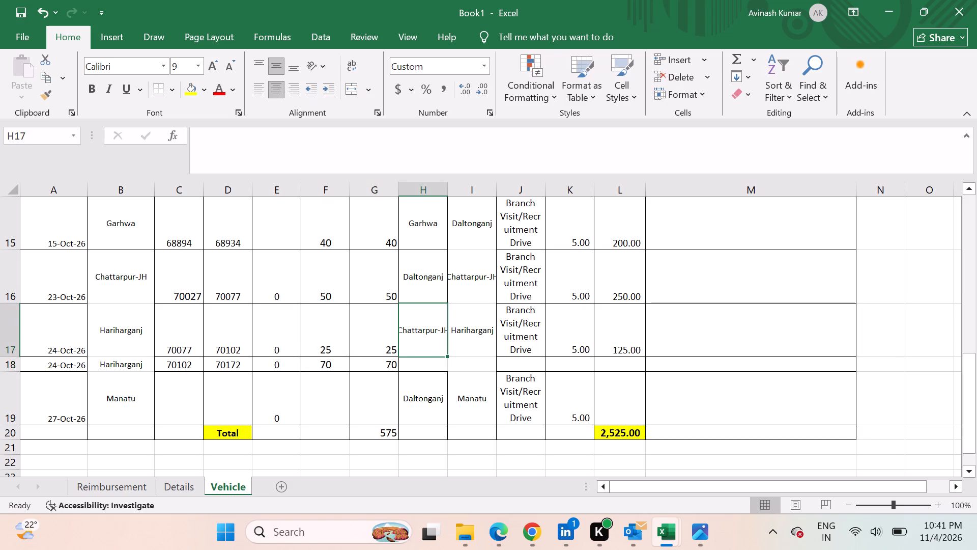
key("Down")
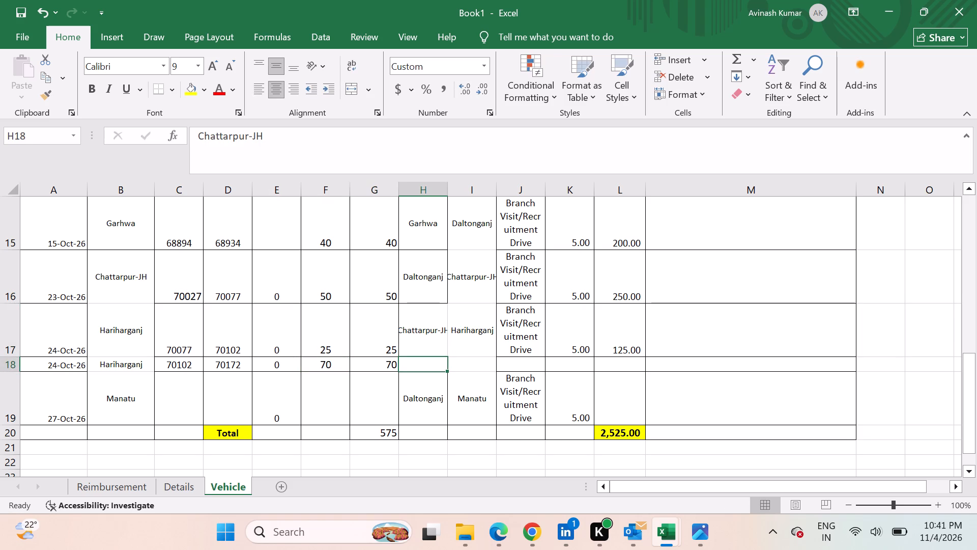
key("Up")
key("Right")
key("ctrl+c")
key("Down")
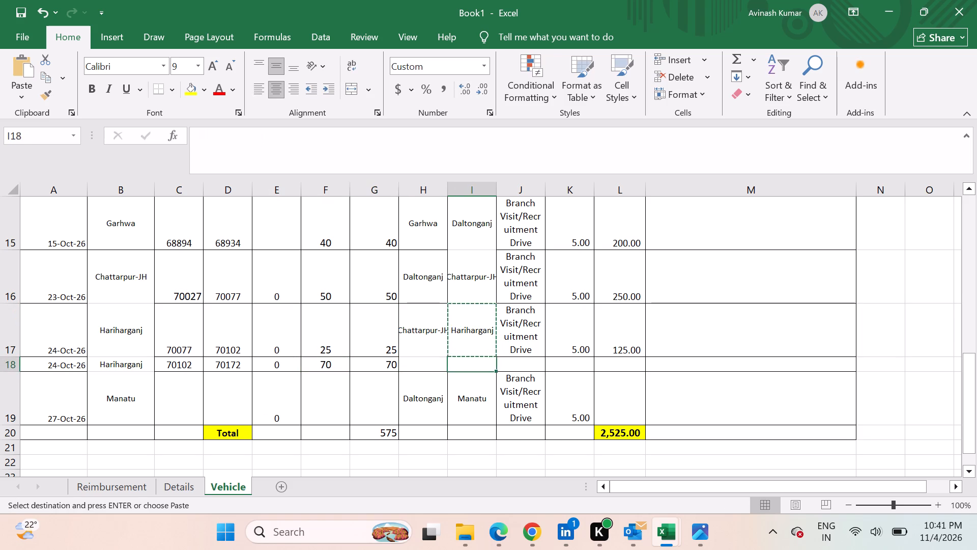
key("Left")
key("ctrl+v")
Copy Daltonganj from the Manatu trip's From location into the destination of the Hariharganj return row.
key("Right")
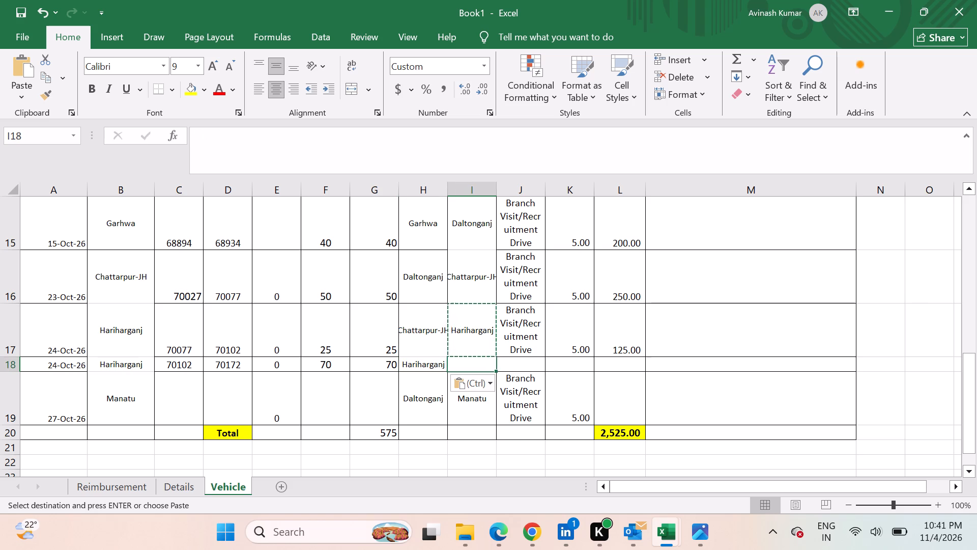
key("Up")
key("Down")
key("Down")
key("Left")
key("ctrl+c")
key("Up")
key("Right")
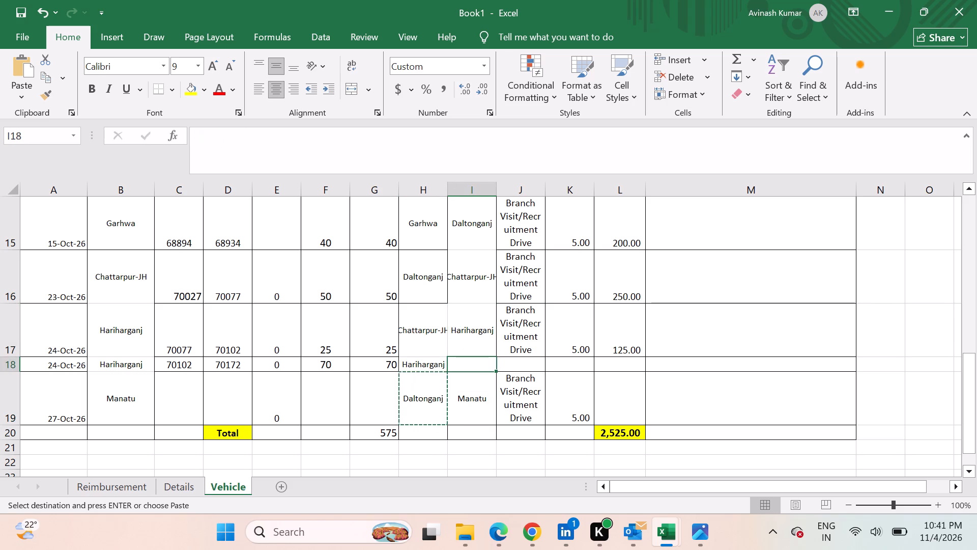
key("ctrl+v")
Fill the purpose Branch Visit/Recruitment Drive and the rate 5.00 down from row 17 into the return row.
key("Right")
key("Up")
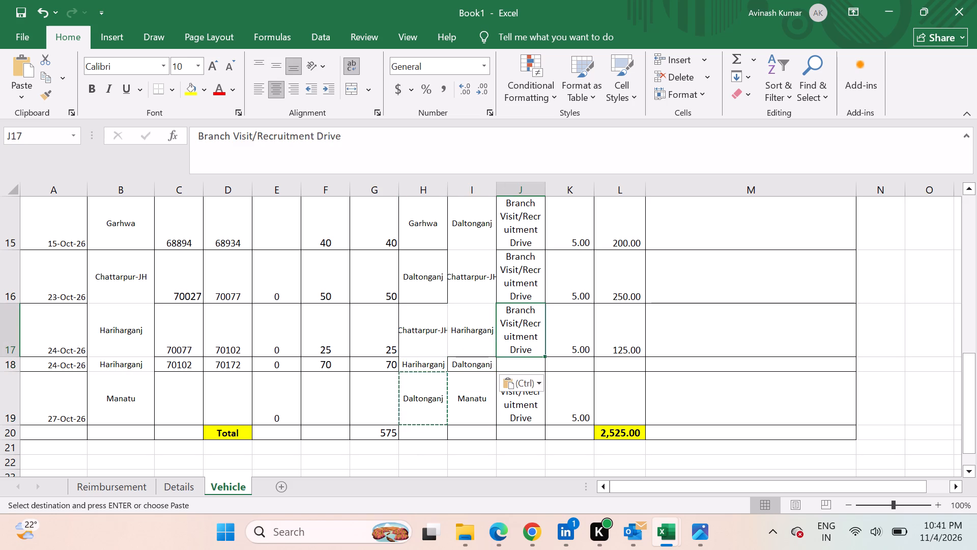
key("shift+Down")
key("ctrl+d")
key("Down")
key("Right")
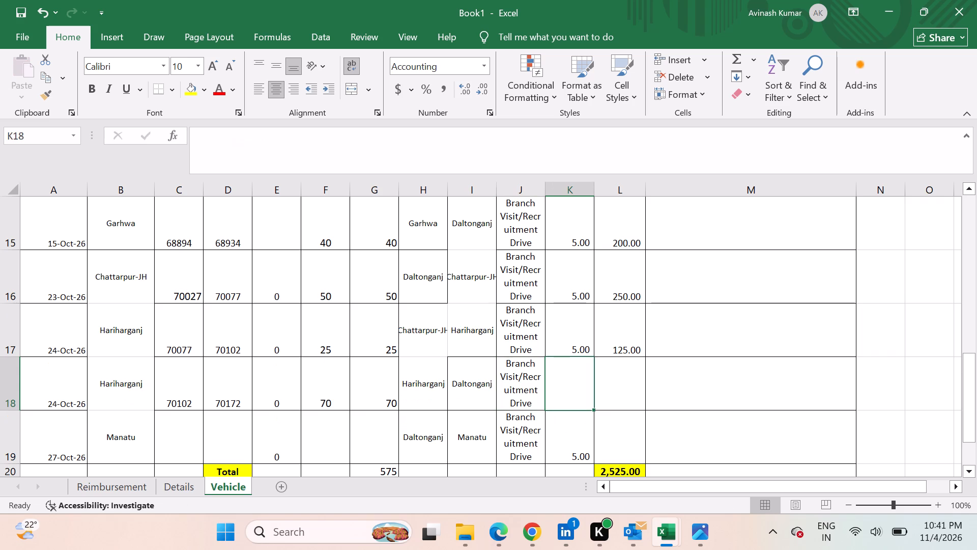
key("Up")
key("shift+Down")
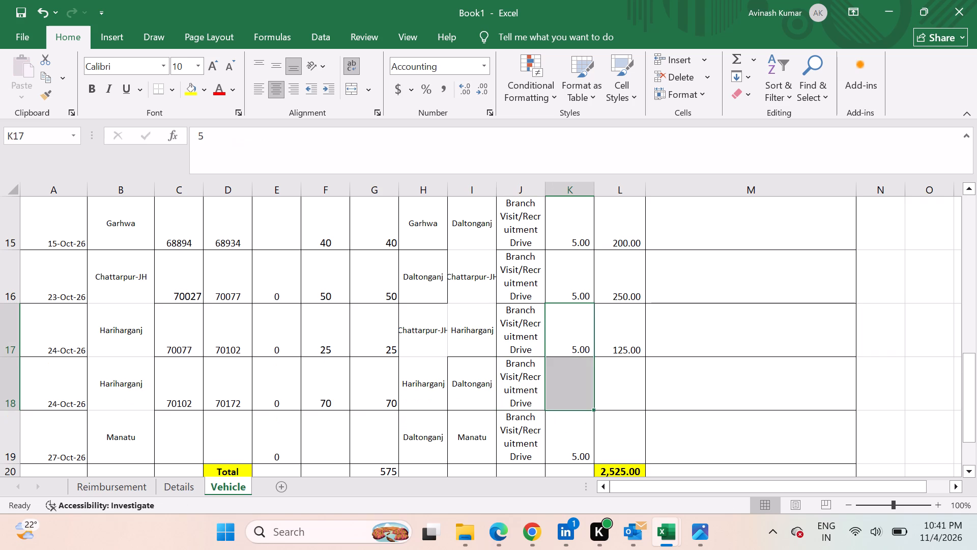
key("ctrl+d")
Enter the amount 350 for the 24-Oct-26 Hariharganj to Daltonganj return trip.
key("Right")
key("Down")
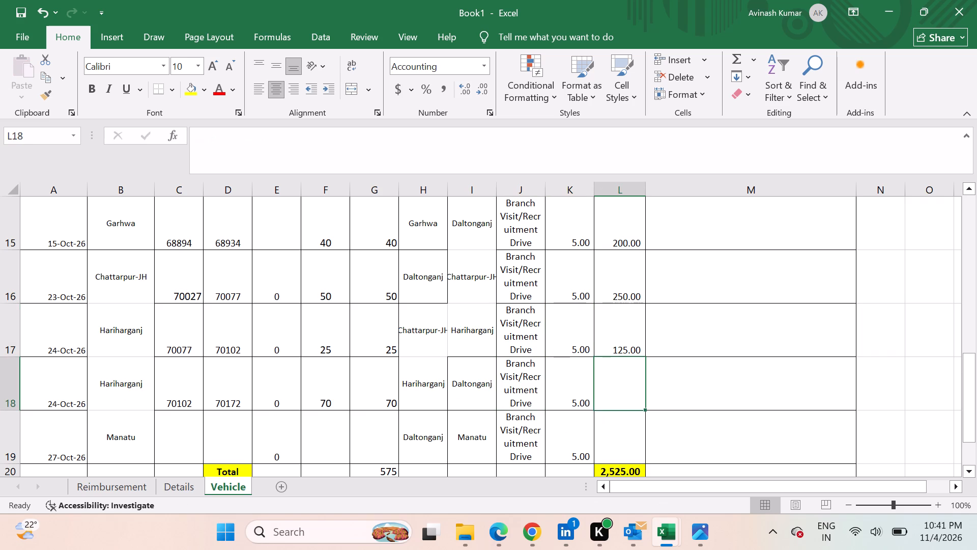
type("350")
key("Down")
key("Down")
key("Down")
key("Up")
key("Up")
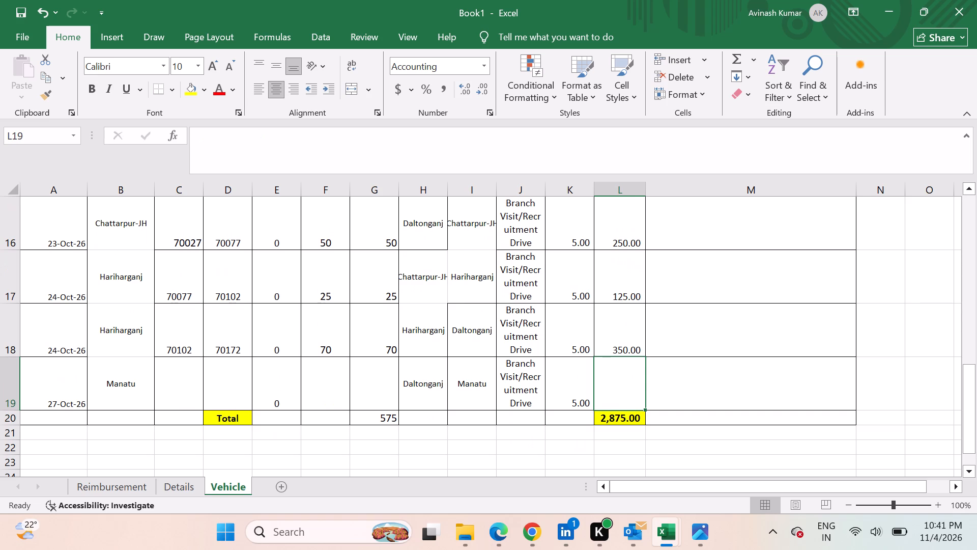
Enter the opening reading 70296 and closing reading 70396 for the 27-Oct-26 Manatu trip.
key("Left")
key("Left")
key("Left")
key("Left")
key("Left")
key("Left")
key("Left")
key("Left")
key("Left")
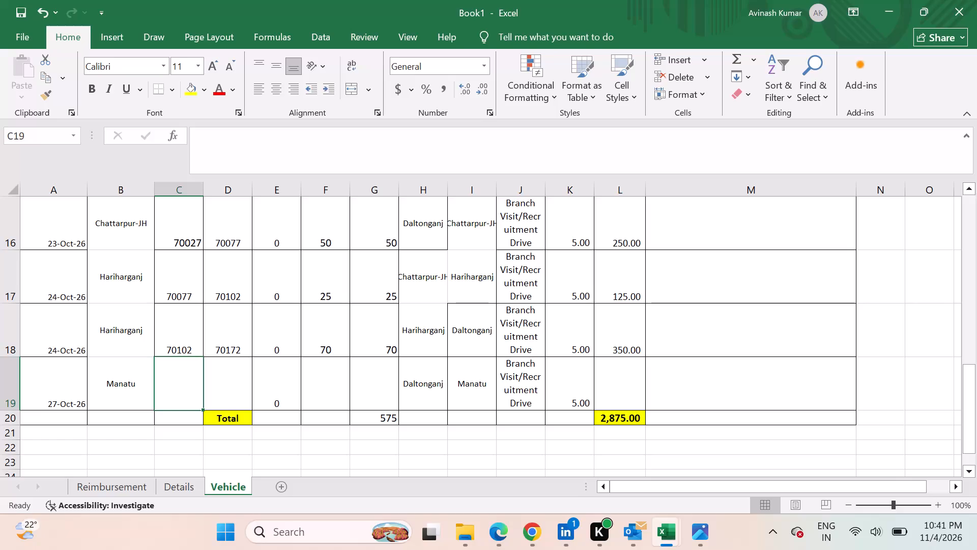
type("70")
key("2")
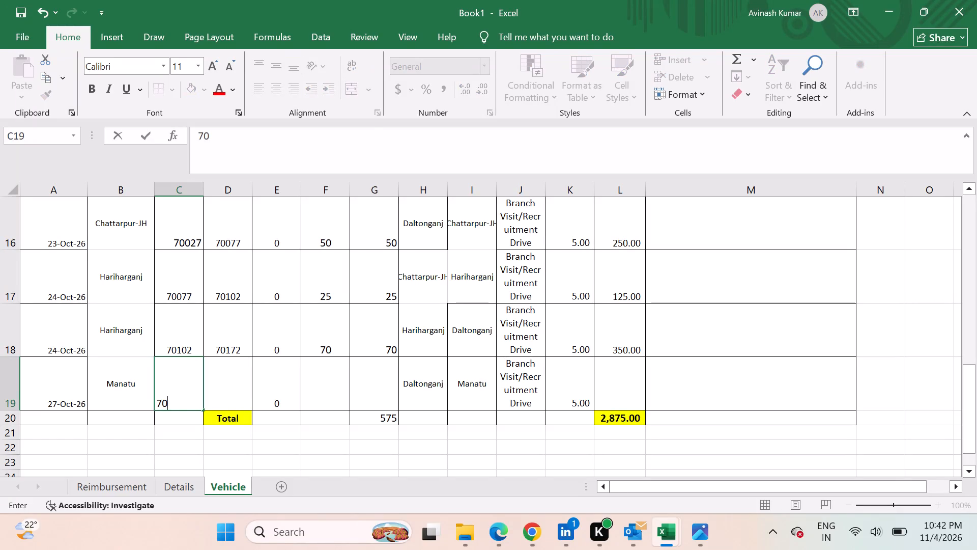
key("9")
key("6")
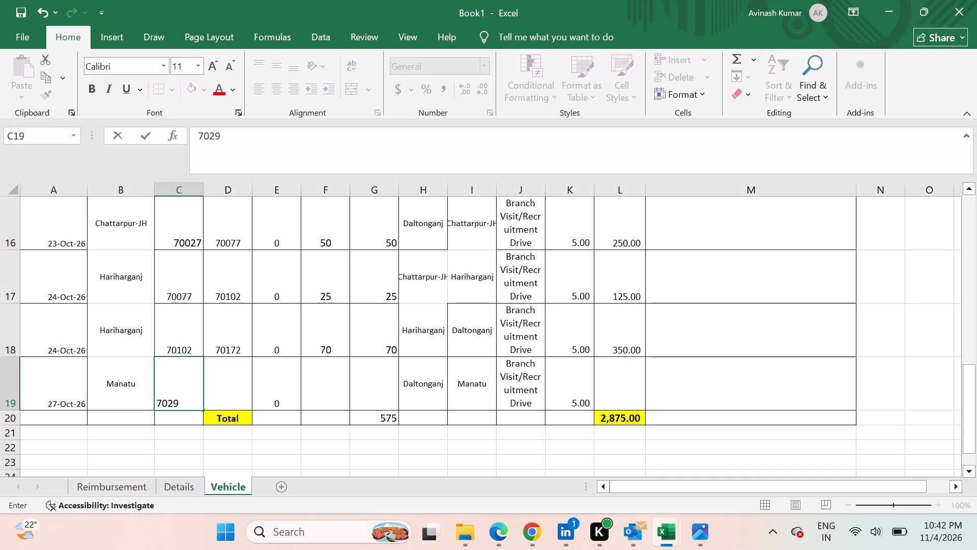
key("Right")
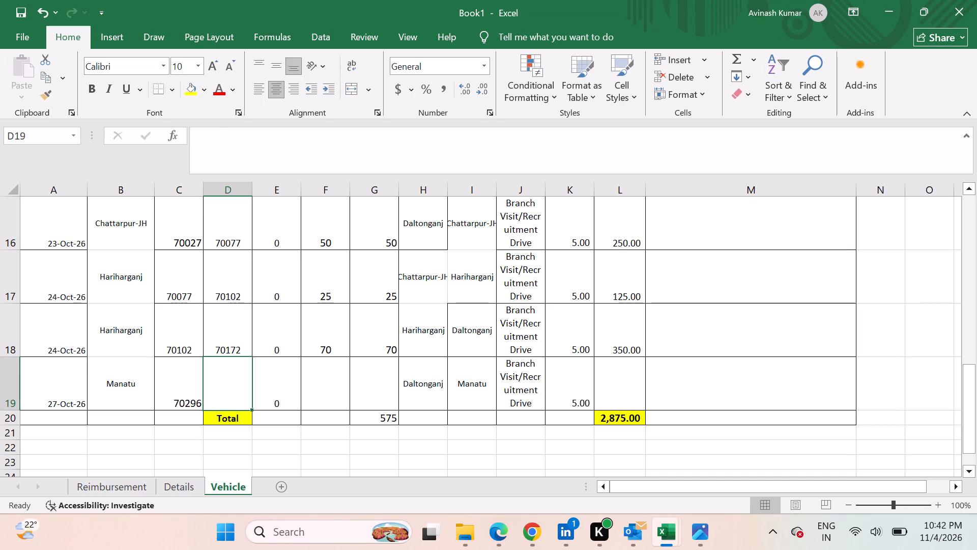
type("70396")
Enter 100 as both the official and total kilometres for the Manatu trip.
key("Right")
key("Right")
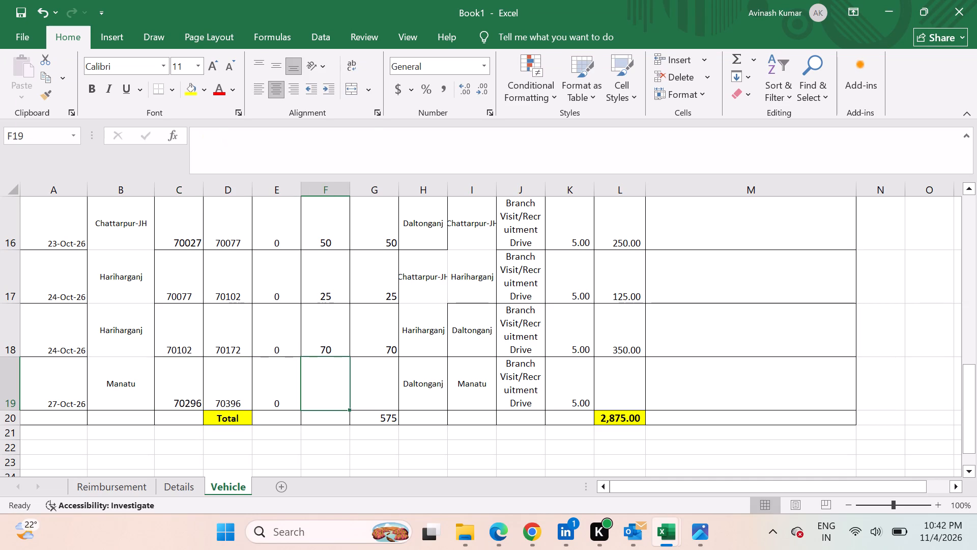
type("100")
key("Right")
type("100")
Enter the amount 500 for the 27-Oct-26 Daltonganj to Manatu trip.
key("Right")
key("Right")
key("Right")
key("Right")
key("Right")
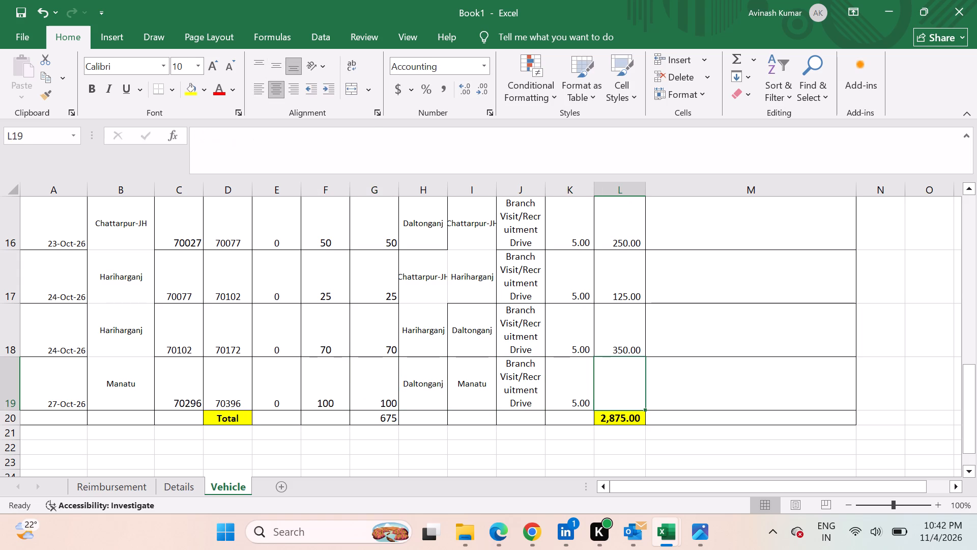
type("500")
key("Right")
key("Left")
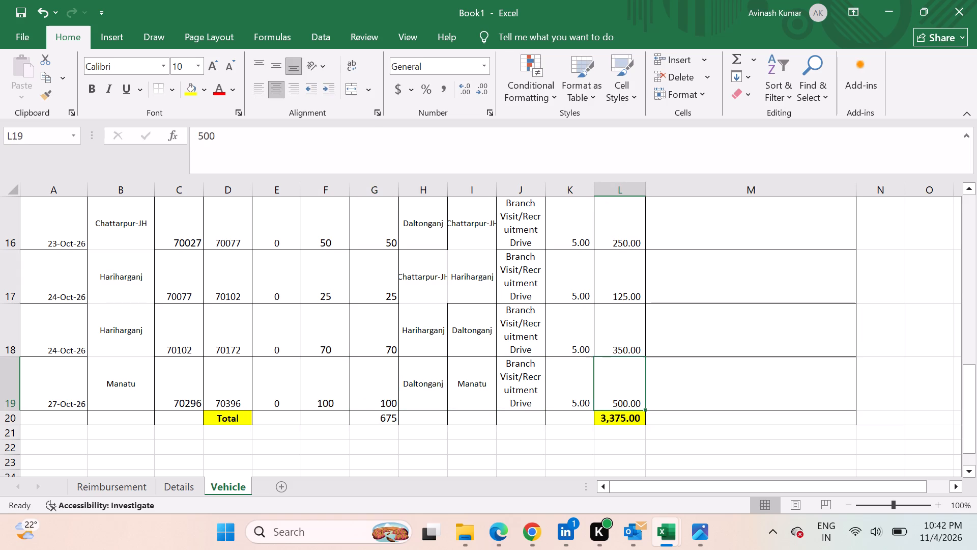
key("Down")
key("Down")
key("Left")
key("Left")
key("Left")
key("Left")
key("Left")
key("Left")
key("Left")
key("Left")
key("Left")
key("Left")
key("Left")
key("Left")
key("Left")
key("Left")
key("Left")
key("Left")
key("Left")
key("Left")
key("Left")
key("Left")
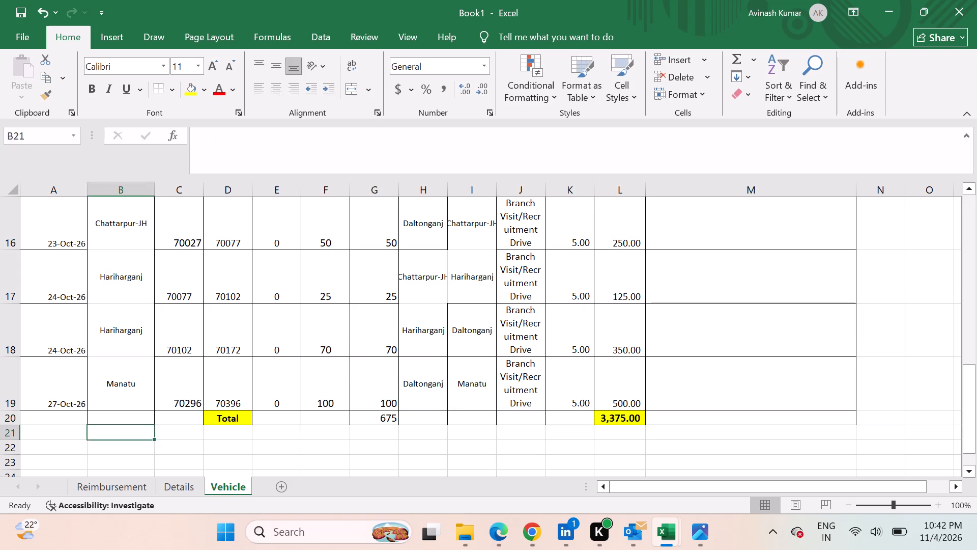
Check the Total kilometres column and the sum formula in its total row.
key("Right")
key("Right")
key("Right")
key("Right")
key("Right")
key("Right")
key("Up")
key("Up")
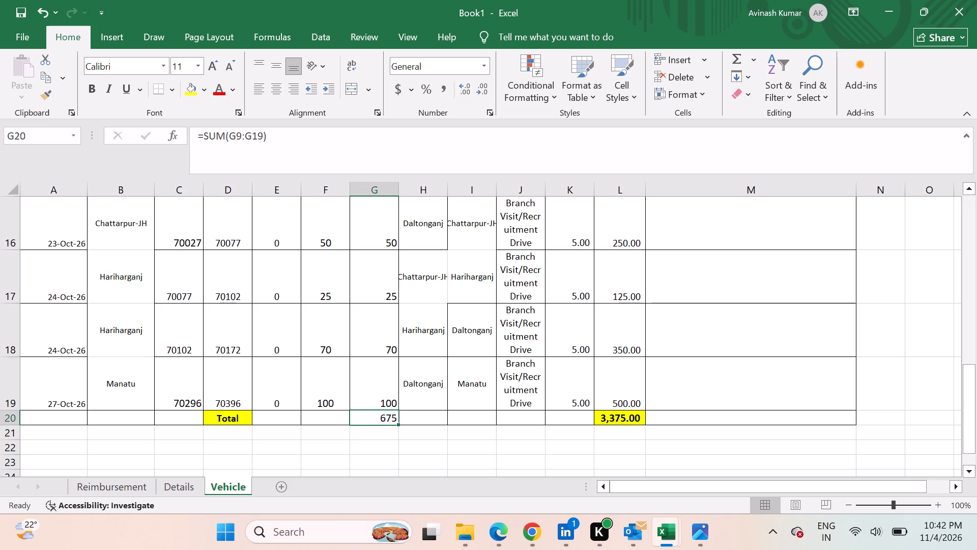
key("Up")
key("Up")
key("Up")
key("Up")
key("Up")
key("Up")
key("Up")
key("Up")
key("Up")
key("Up")
key("Up")
key("Up")
key("Up")
key("Up")
key("Down")
key("Down")
key("Down")
key("Down")
key("Down")
key("Down")
key("Down")
key("Down")
key("Down")
key("Down")
key("Down")
key("Down")
key("Down")
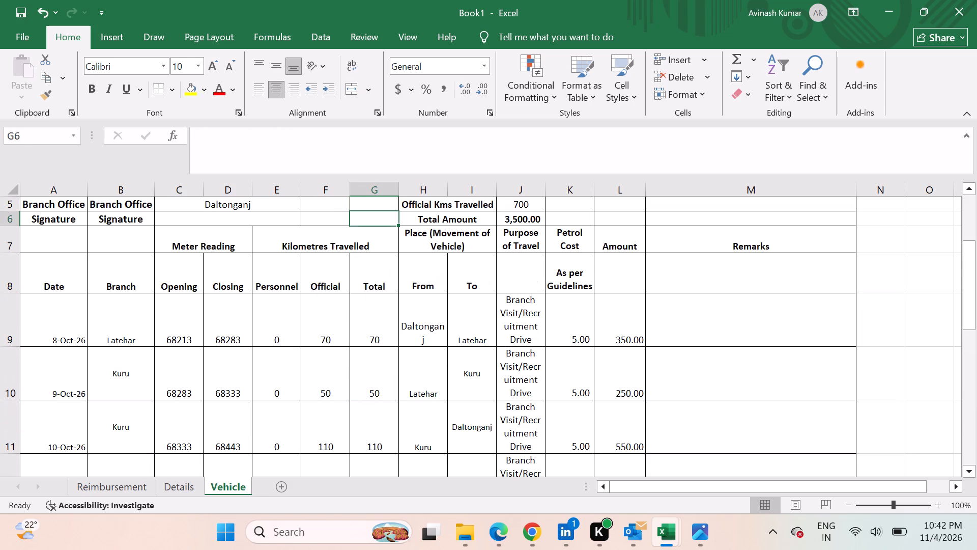
key("Down")
key("Down")
key("Down")
key("Up")
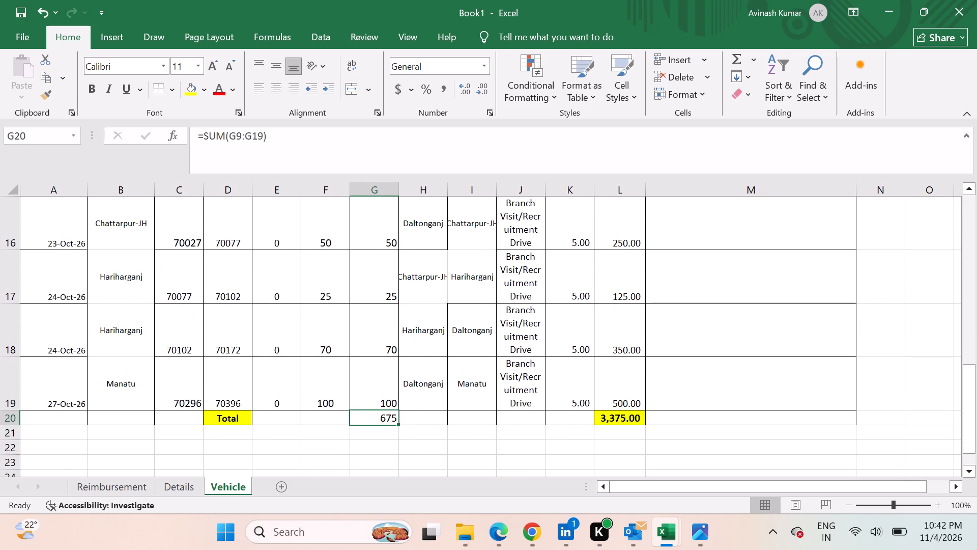
Replace the kilometre total in G20 with a SUM formula covering G9 to G19.
key("Delete")
type("=sum9")
key("BackSpace")
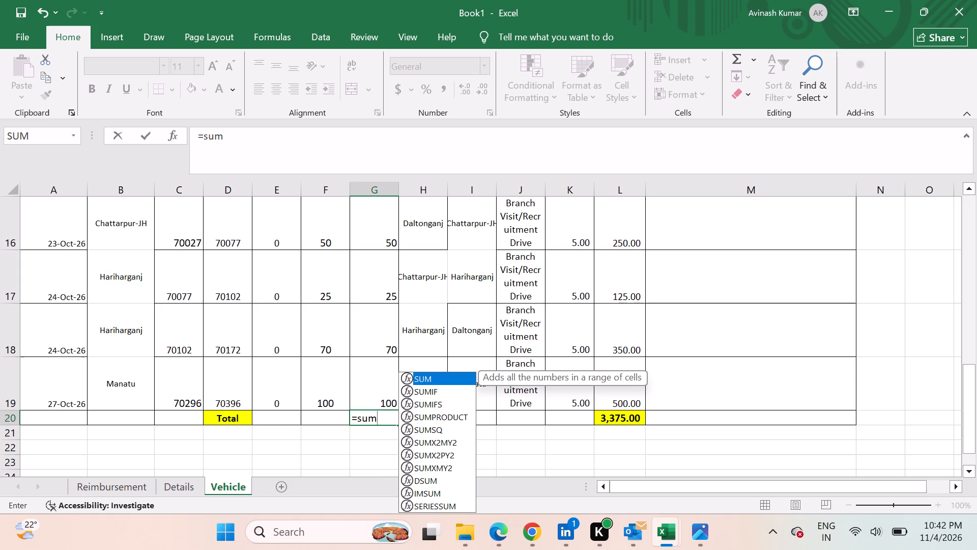
key("shift+parenleft")
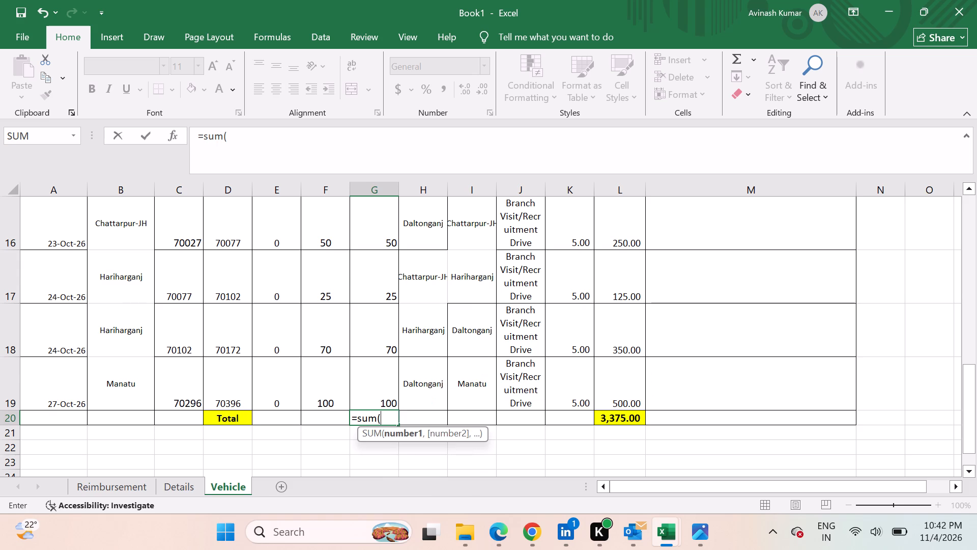
scroll(368, 313, "up", 4)
scroll(385, 258, "up", 2)
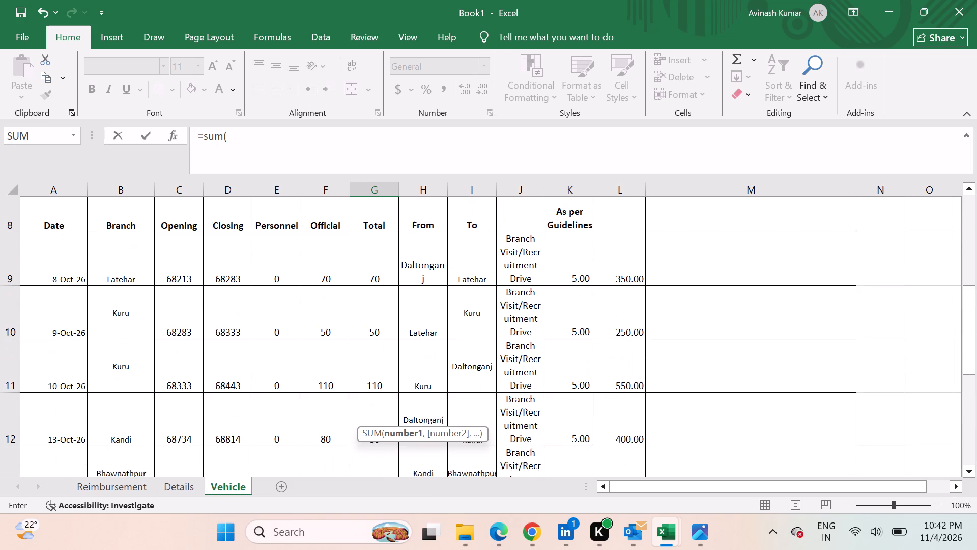
left_click(380, 267)
key("shift+Down")
key("shift+Down")
key("shift+Down")
key("shift+Down")
key("shift+Down")
key("shift+Down")
key("shift+Down")
key("shift+Down")
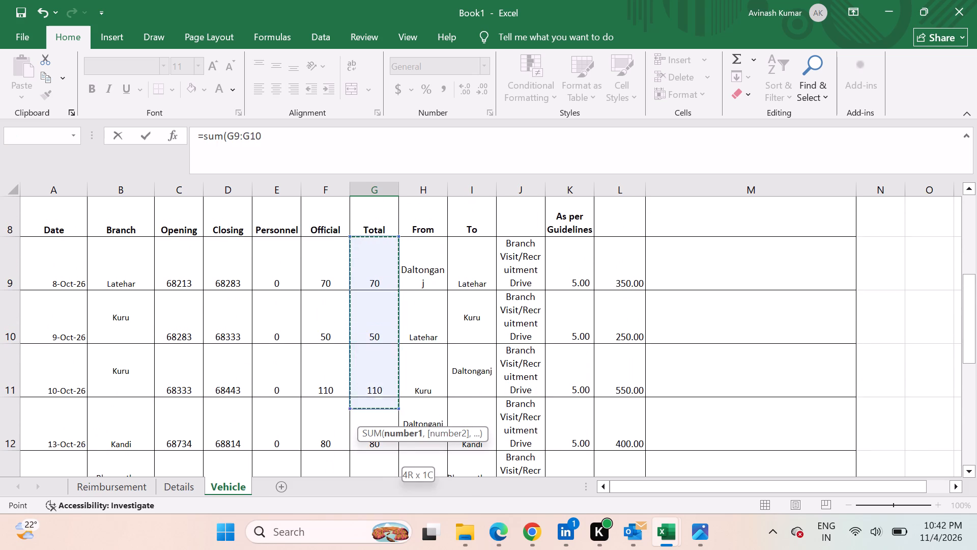
key("shift+Down")
key("shift+Down")
key("shift+Down")
key("shift+Down")
key("shift+Up")
key("shift+Up")
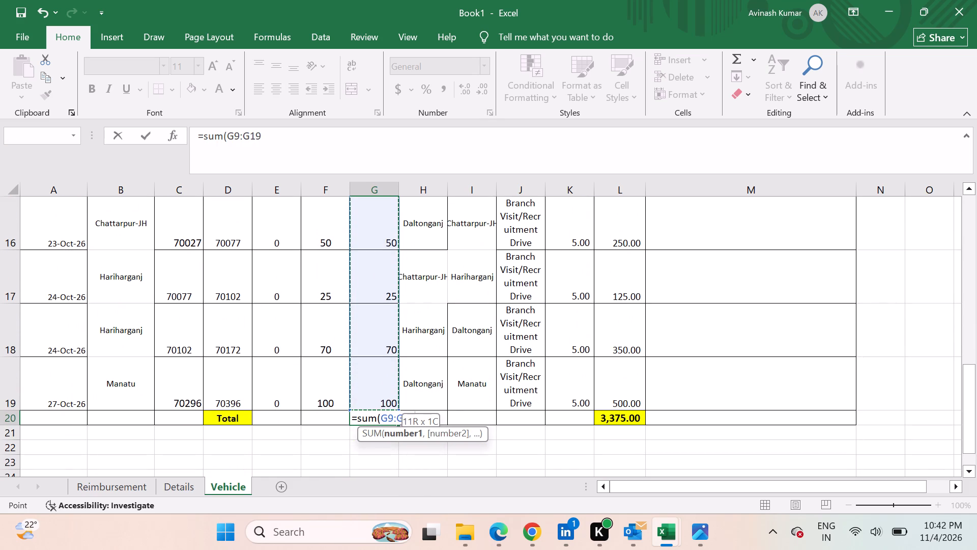
key("shift+parenright")
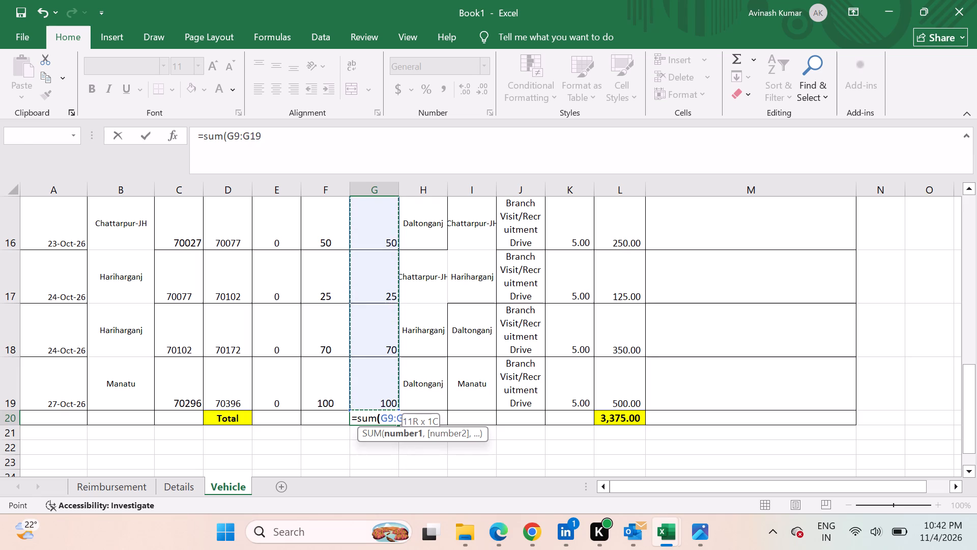
key("Return")
left_click(390, 417)
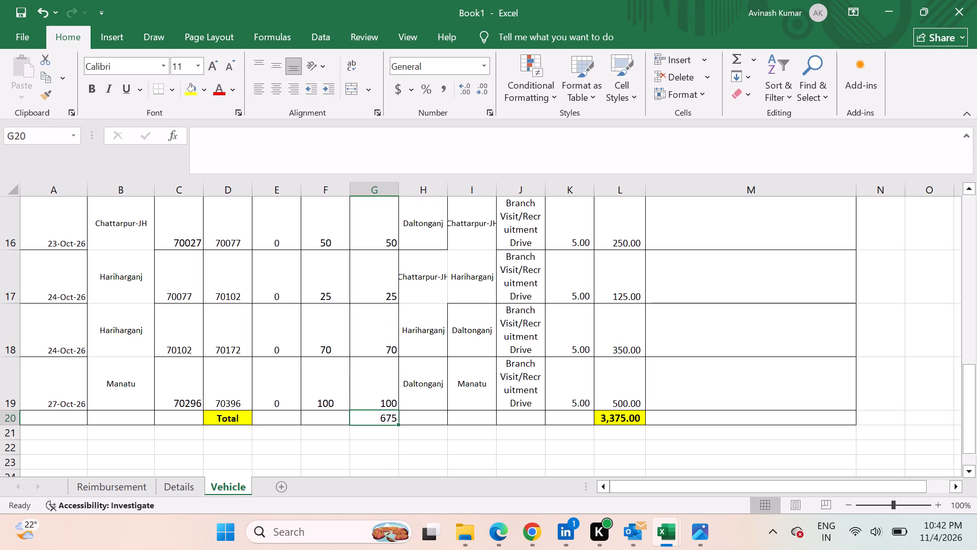
Set the OMR in the Vehicle sheet's summary block to 68213, the first trip's opening reading.
key("Up")
key("Up")
key("Up")
key("Up")
key("Up")
key("Up")
key("Up")
key("Up")
key("Up")
key("Up")
key("Up")
key("Up")
key("Up")
key("Up")
key("Up")
key("Up")
key("Up")
key("Up")
key("Up")
key("Up")
key("Up")
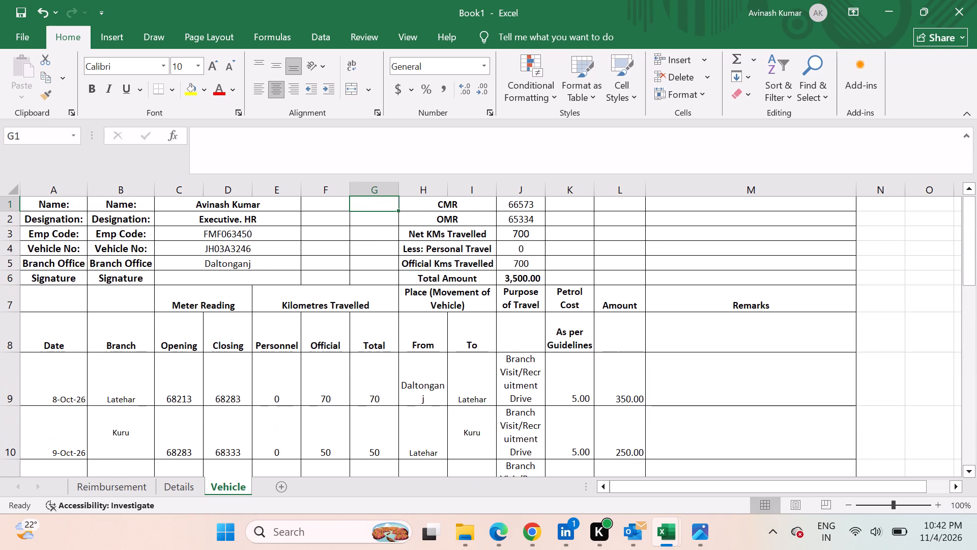
key("Right")
key("Right")
key("Left")
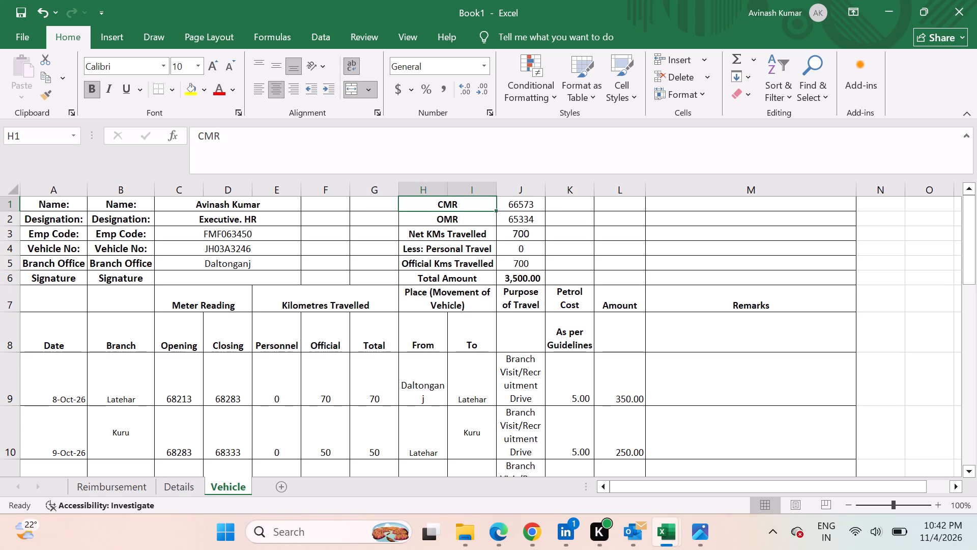
key("Down")
key("Right")
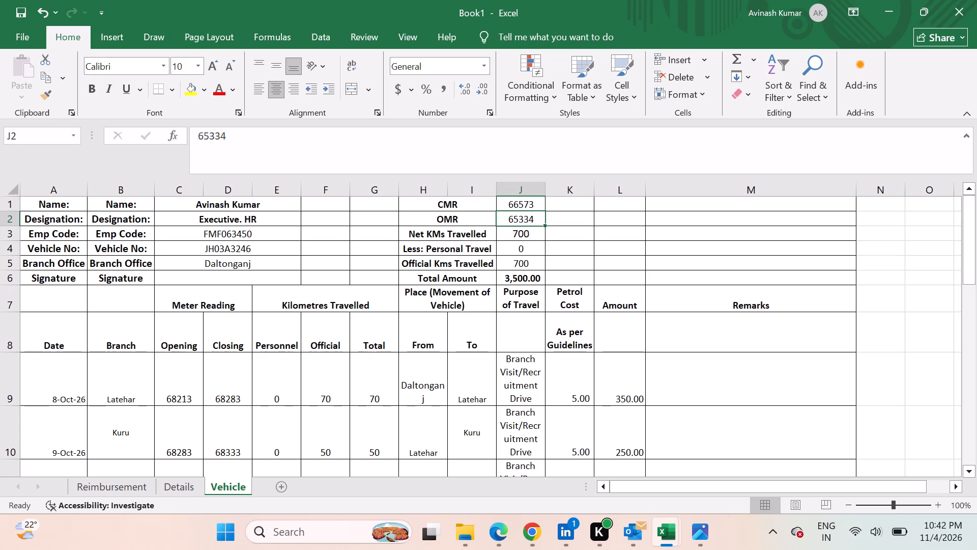
key("6")
type("8213")
Set the CMR in the summary block to 70396, the last trip's closing reading.
scroll(463, 399, "down", 2)
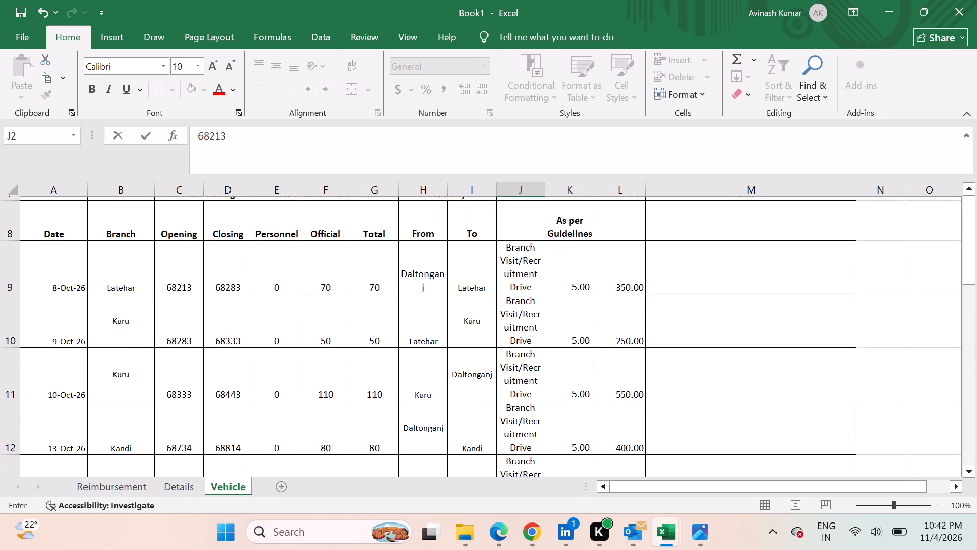
scroll(463, 399, "down", 4)
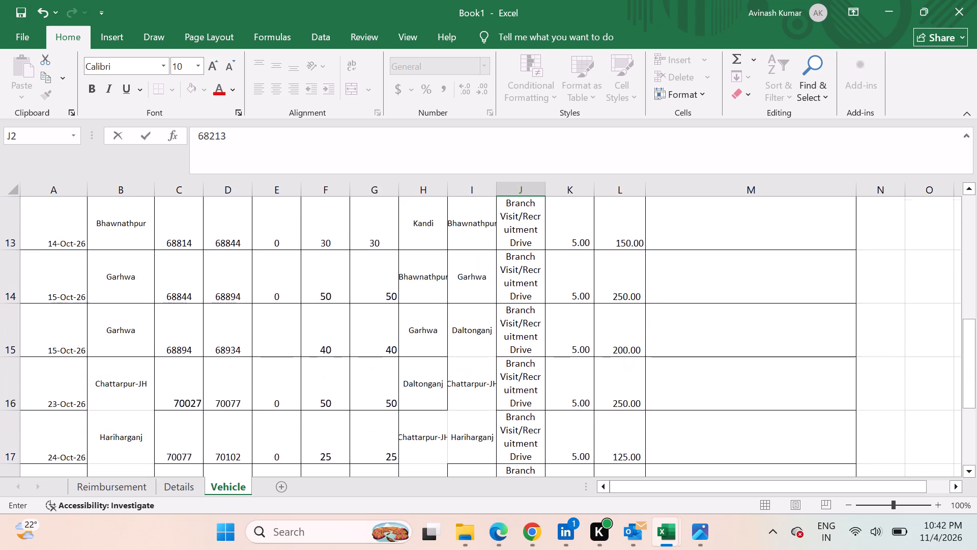
scroll(463, 399, "down", 3)
scroll(463, 399, "up", 7)
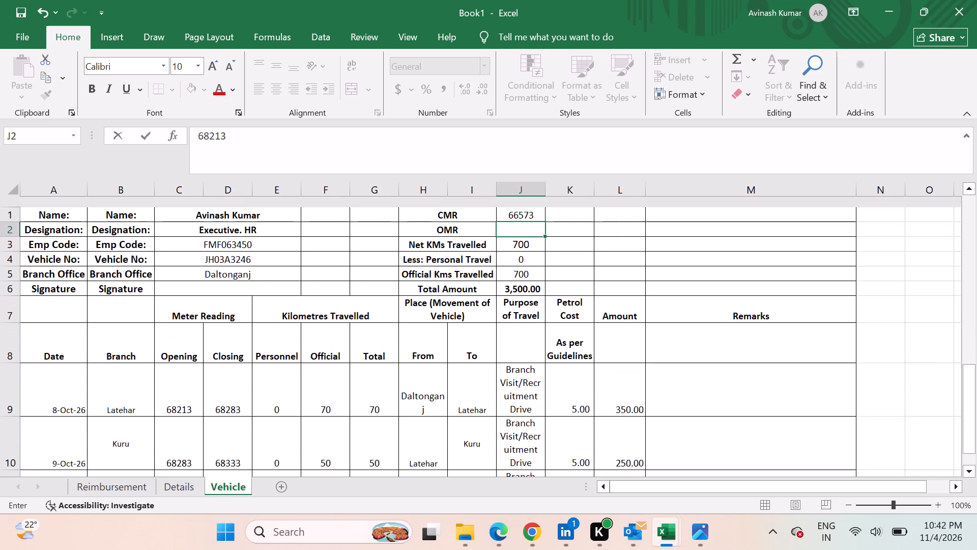
left_click(531, 207)
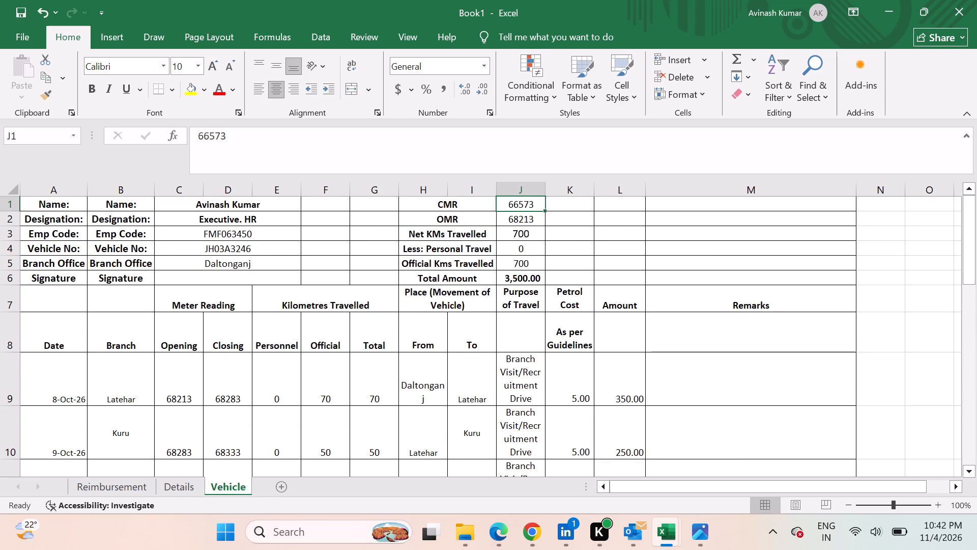
type("70396")
left_click(555, 219)
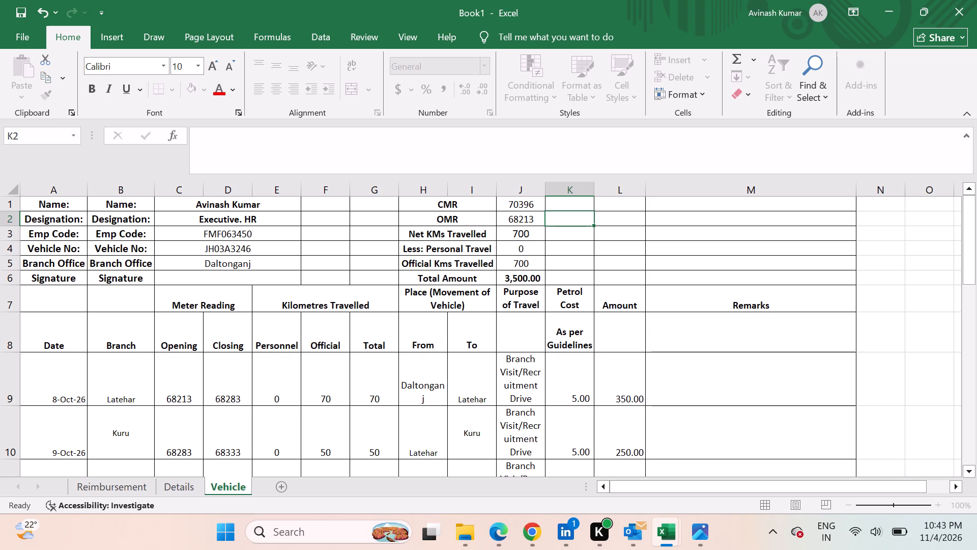
Set both Net KMs Travelled and Official Kms Travelled in the summary block to 675, matching the log's total.
left_click(523, 236)
scroll(523, 236, "down", 1)
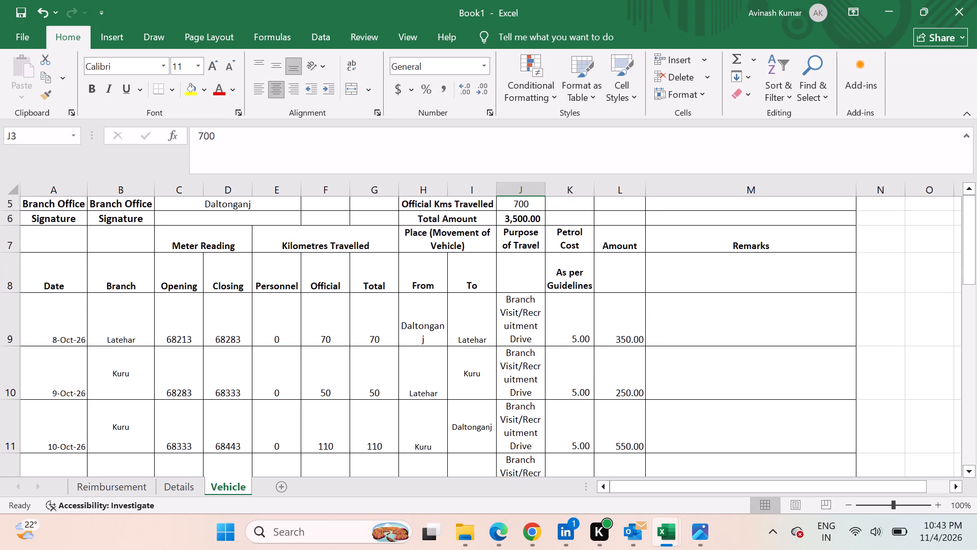
scroll(523, 236, "down", 4)
scroll(523, 236, "up", 2)
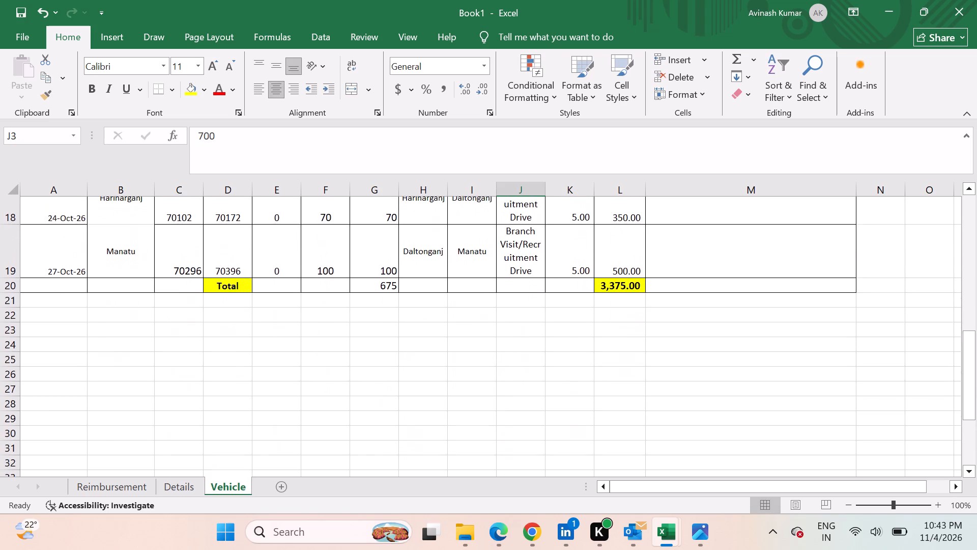
scroll(523, 236, "up", 4)
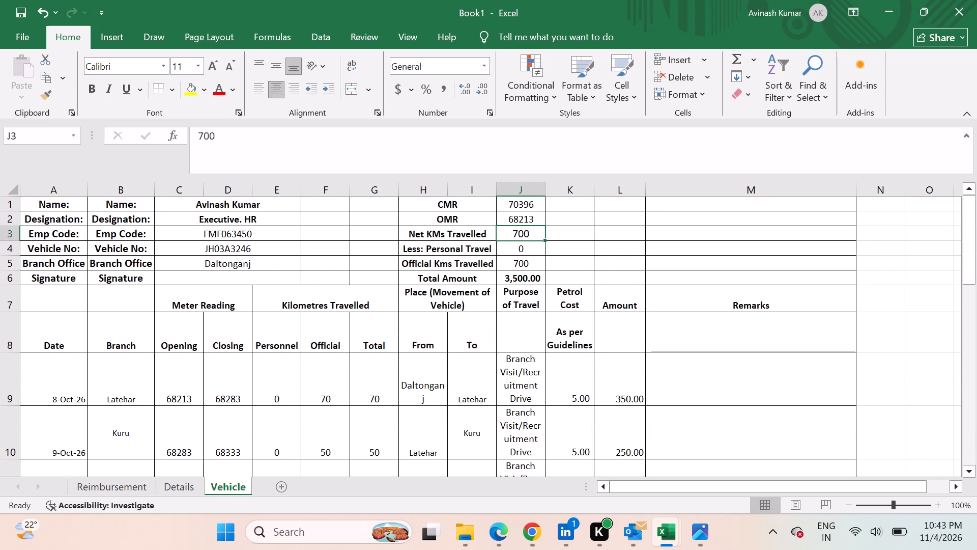
type("675")
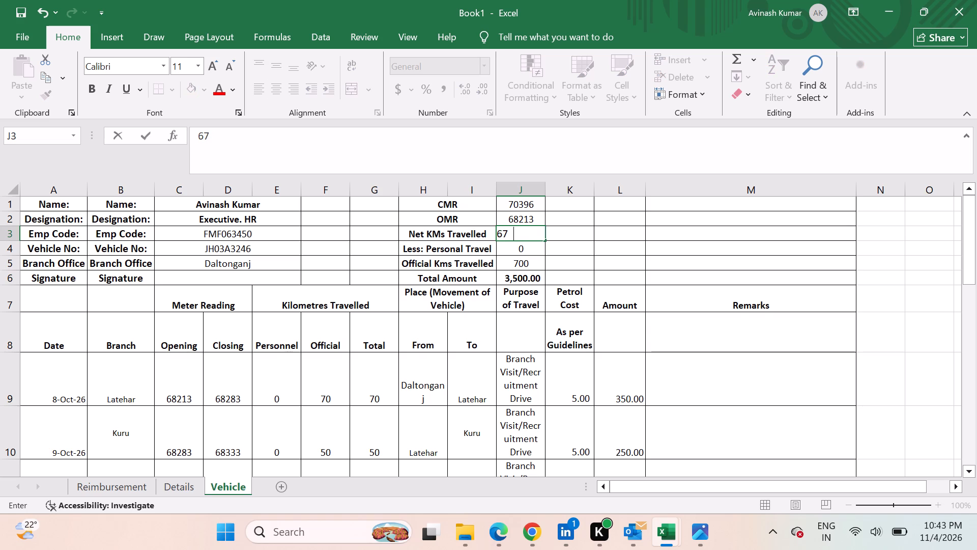
left_click(529, 260)
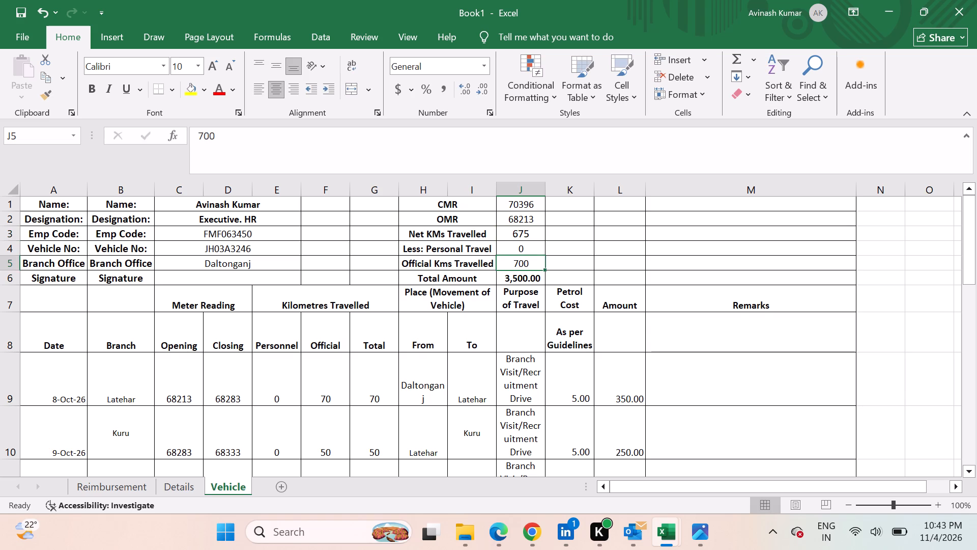
type("675")
Set the Total Amount in the Vehicle sheet's summary block to 3375, matching the log's amount total.
left_click(527, 275)
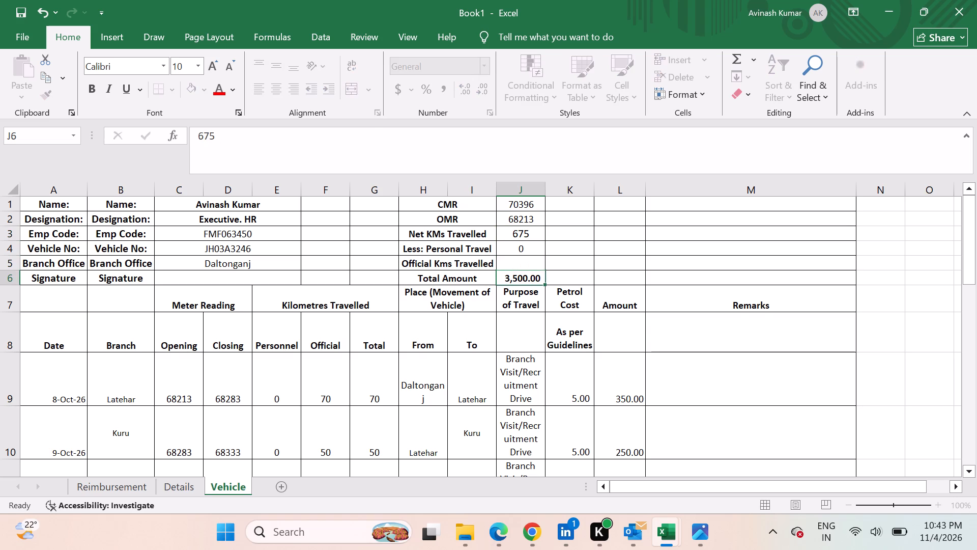
scroll(524, 400, "down", 1)
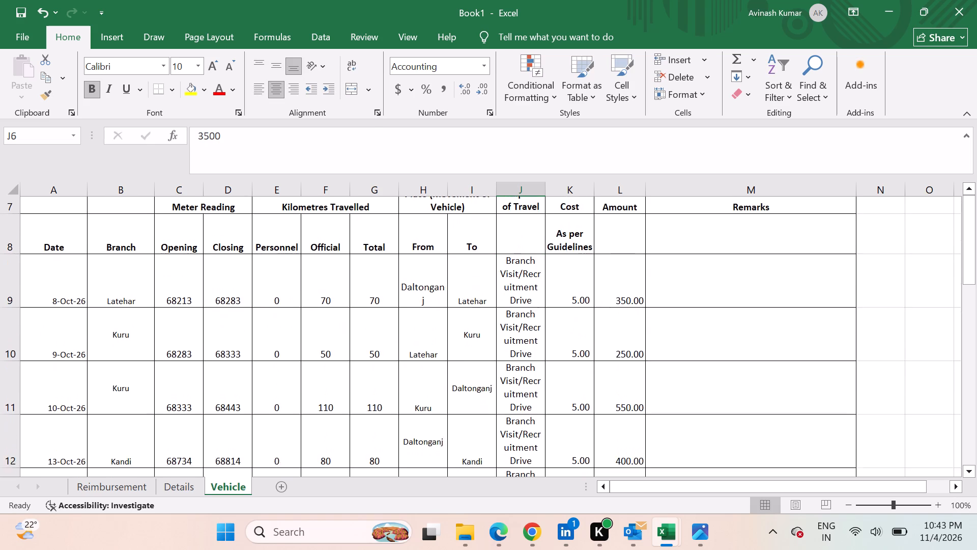
scroll(524, 400, "down", 4)
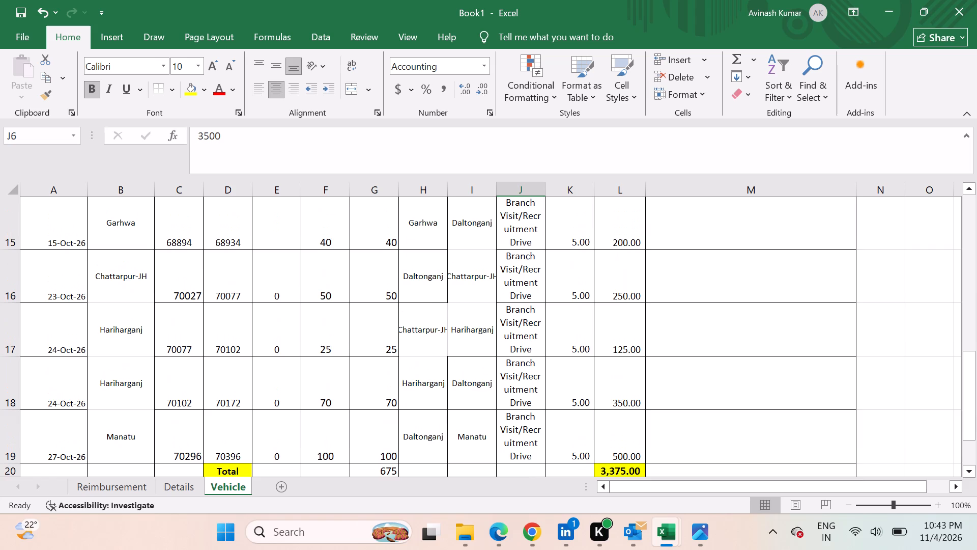
scroll(524, 400, "up", 4)
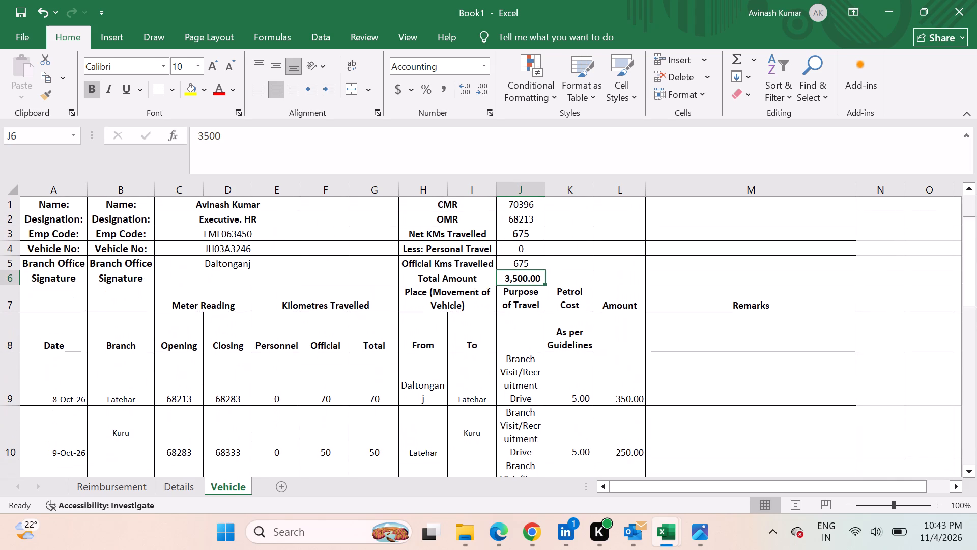
type("3375")
left_click(561, 266)
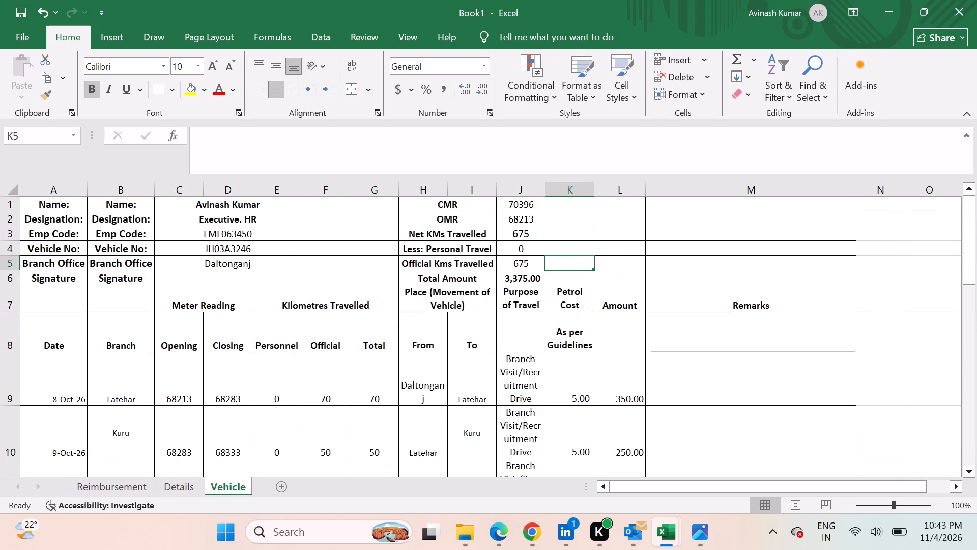
Check the Vehicle sheet's summary block against the trip log and its totals row.
scroll(571, 372, "up", 2)
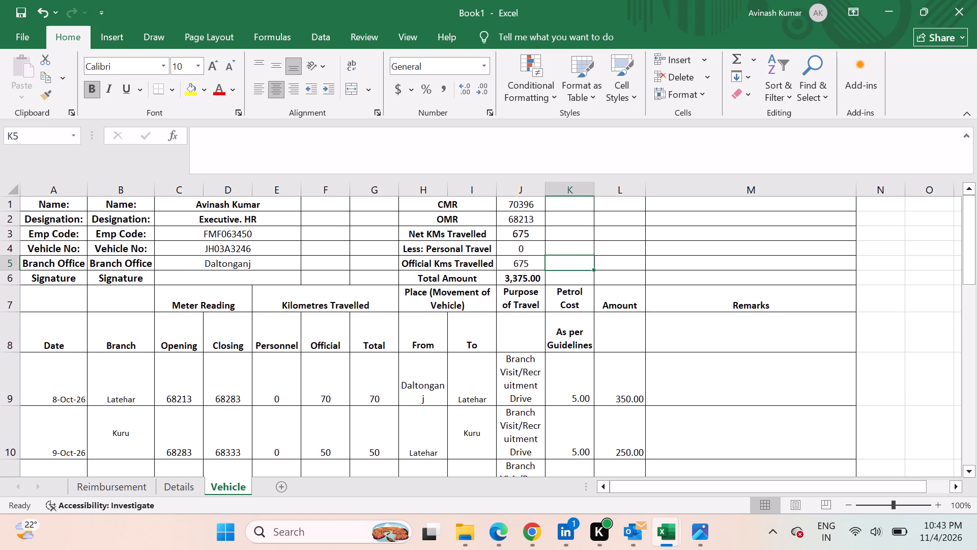
scroll(398, 317, "up", 2)
scroll(398, 317, "down", 5)
scroll(398, 317, "up", 2)
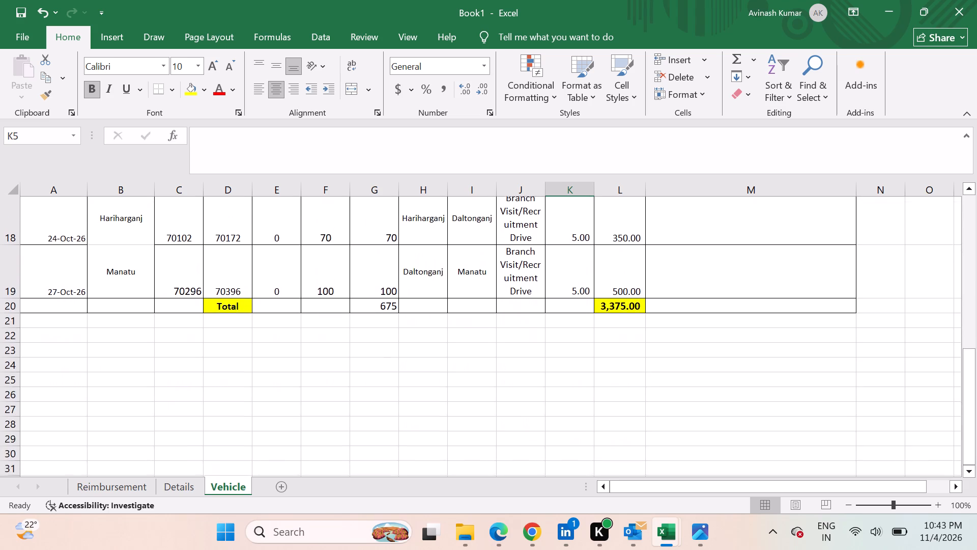
scroll(398, 317, "up", 3)
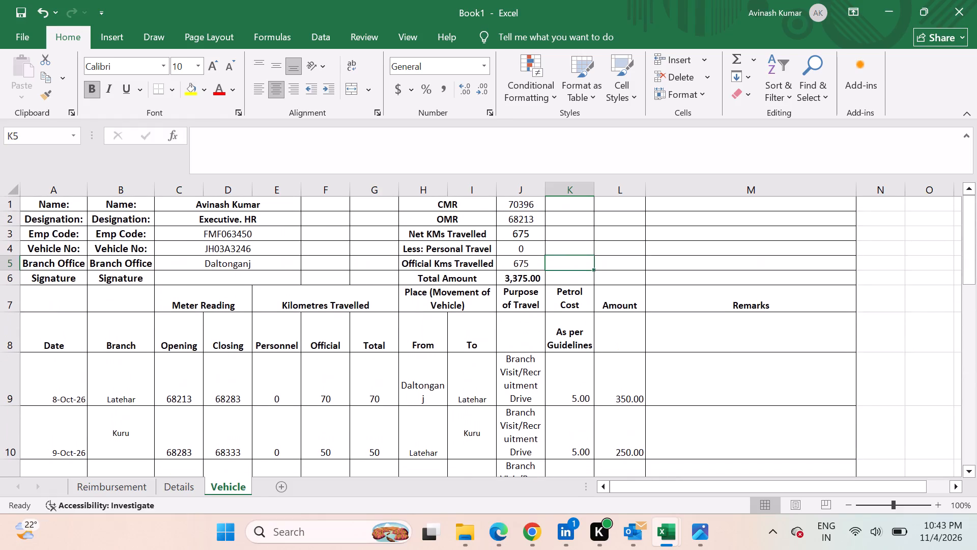
Save the workbook in the Downloads folder as an Excel Workbook named "Reimbursement- Oct-26".
key("ctrl+s")
left_click(480, 278)
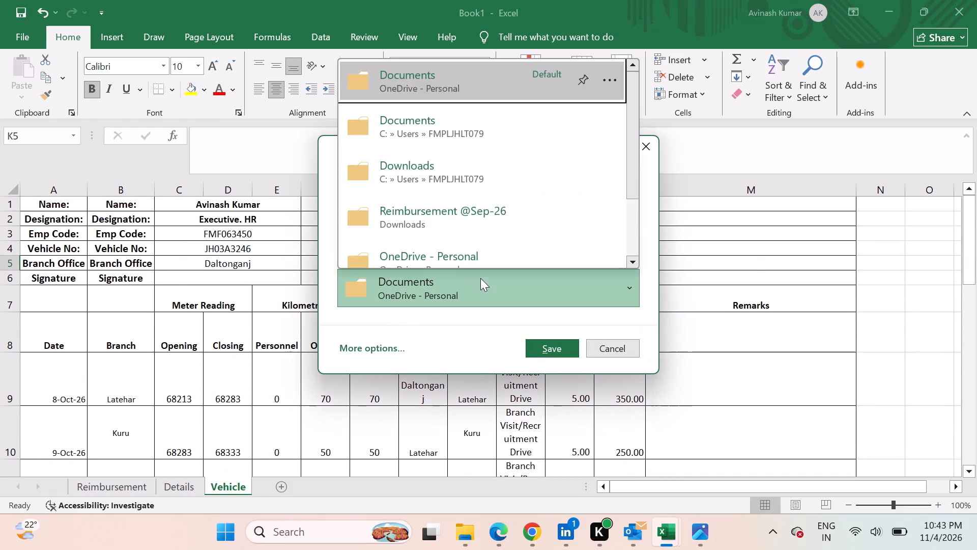
scroll(426, 215, "down", 5)
left_click(405, 240)
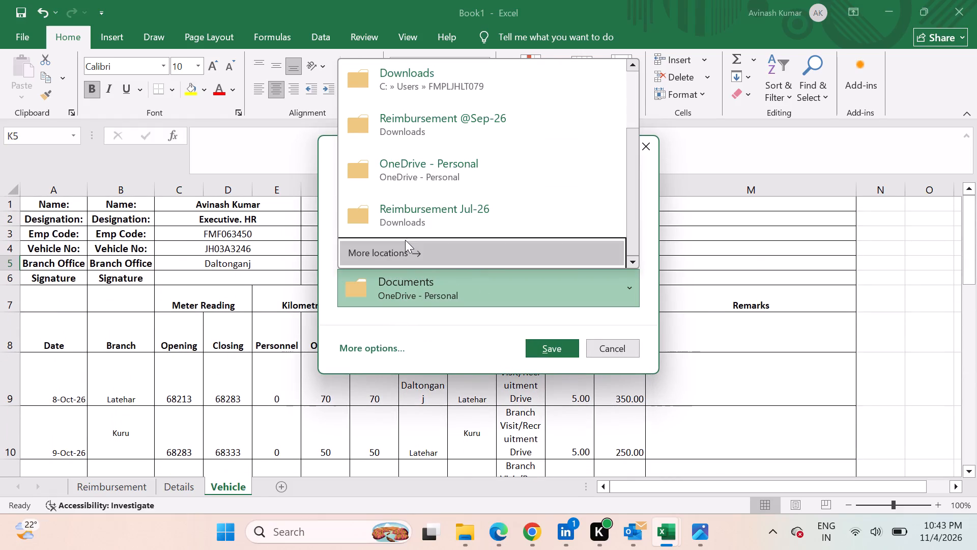
left_click(404, 247)
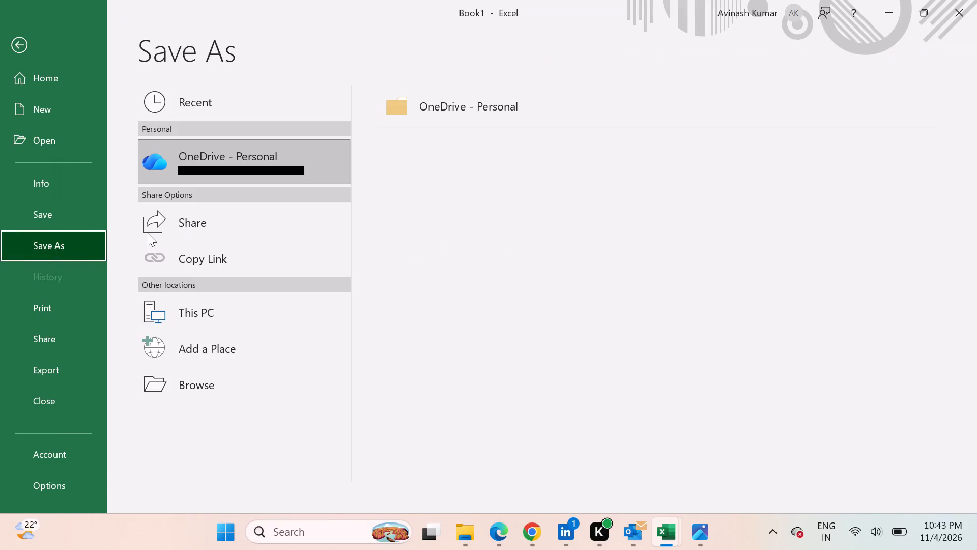
left_click(209, 312)
left_click(539, 181)
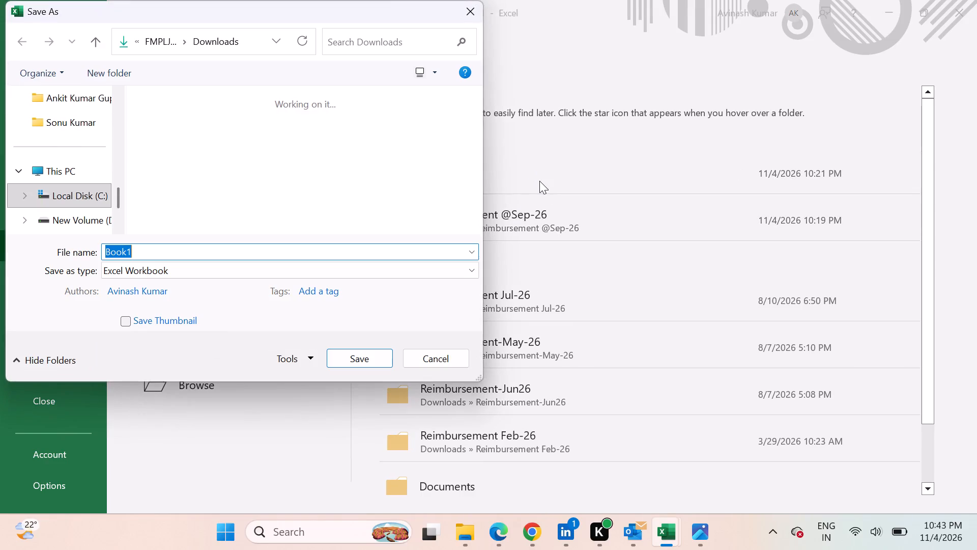
type("Reimb")
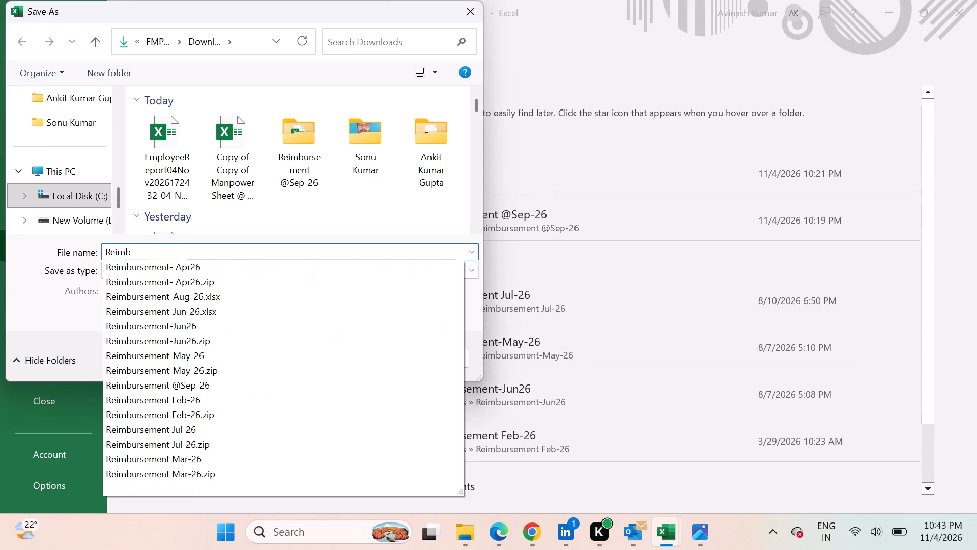
type("urseme")
type("nt")
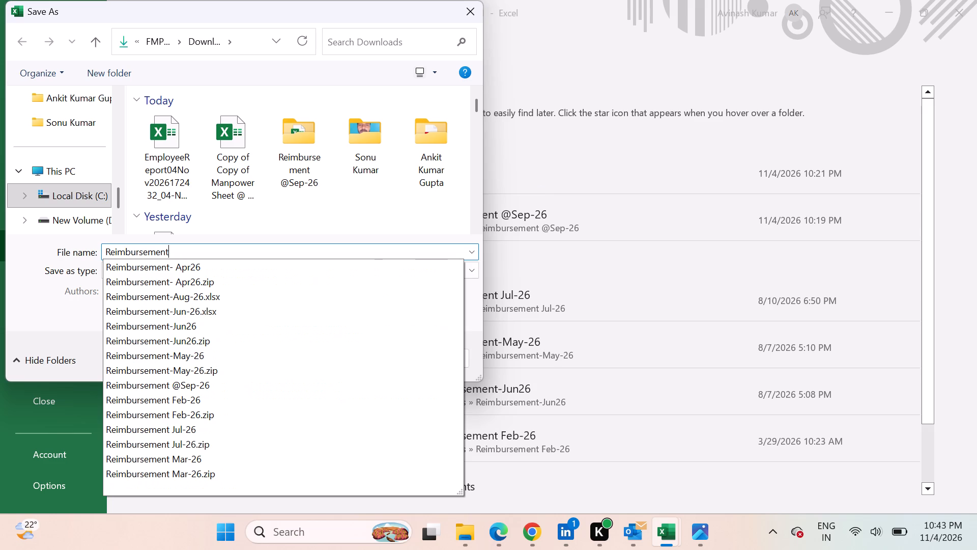
type("-")
key("space")
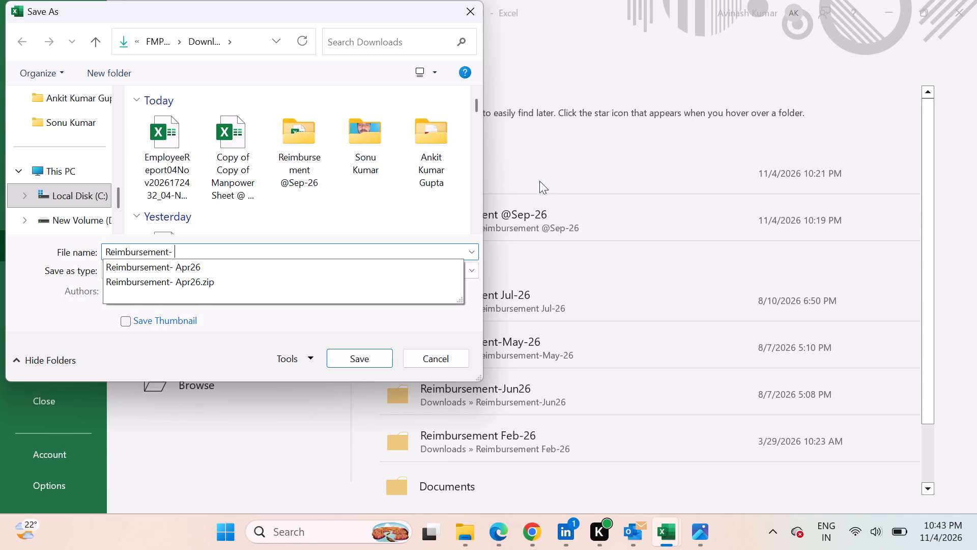
type("Oct")
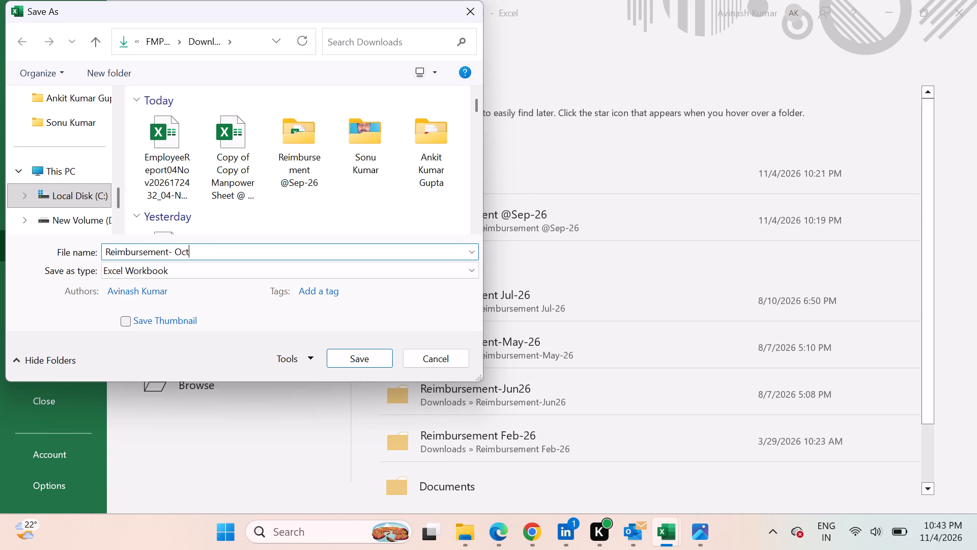
type("-26")
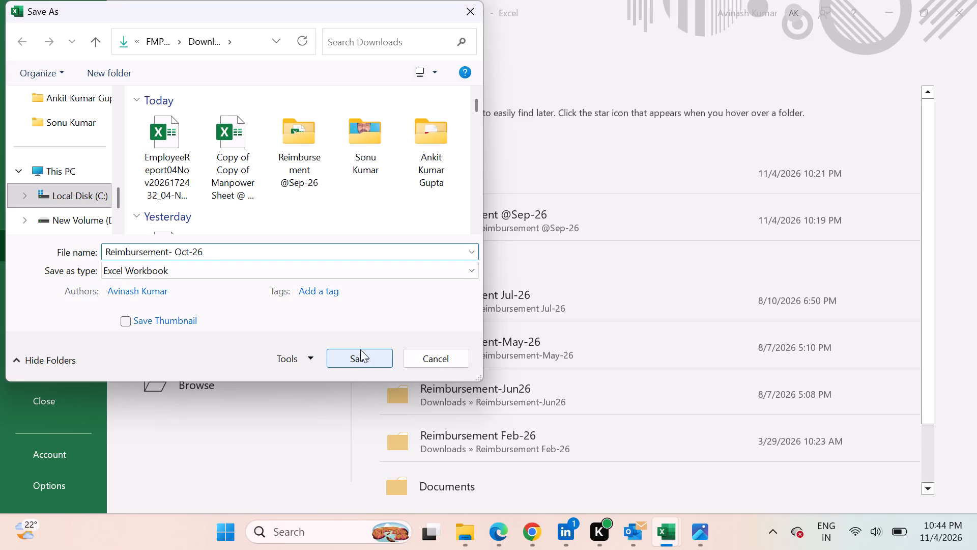
scroll(81, 147, "up", 1)
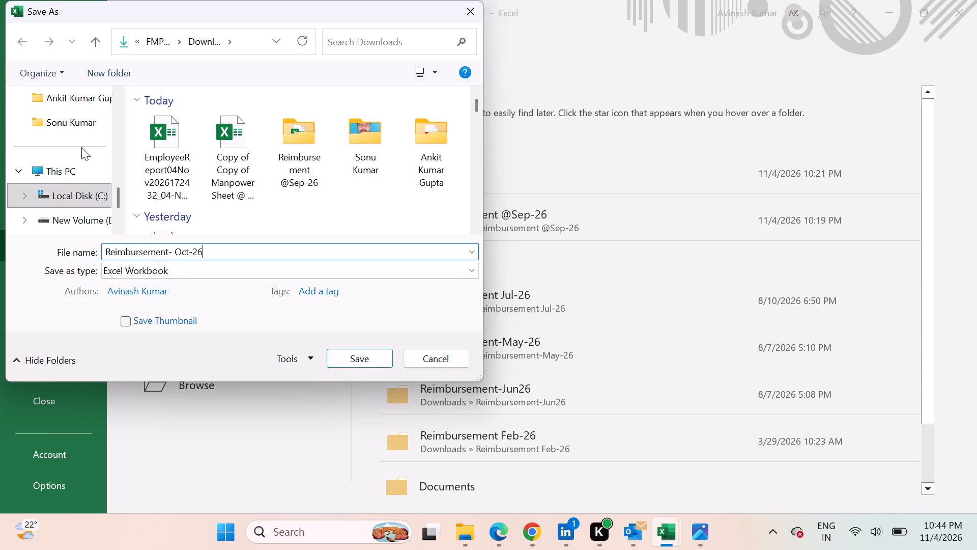
scroll(81, 147, "up", 1)
left_click(73, 150)
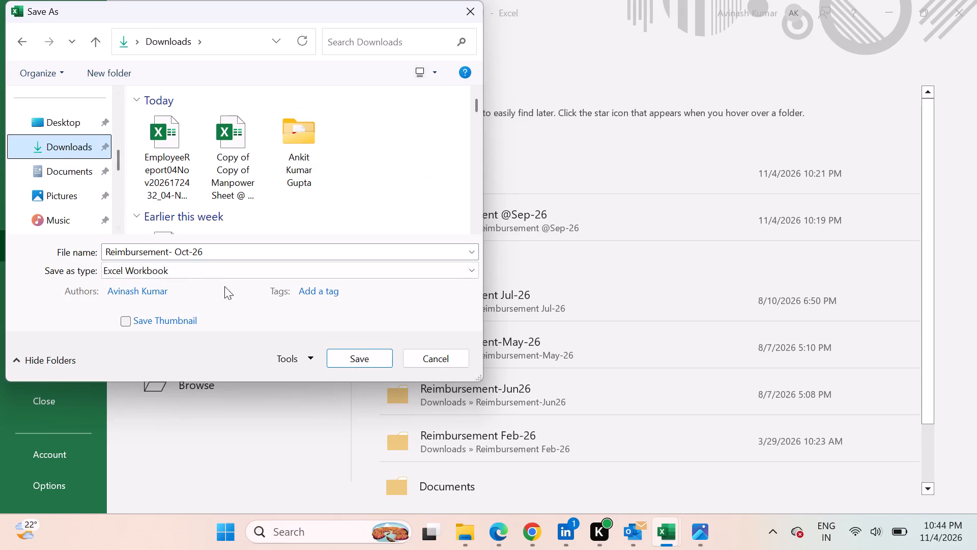
left_click(367, 354)
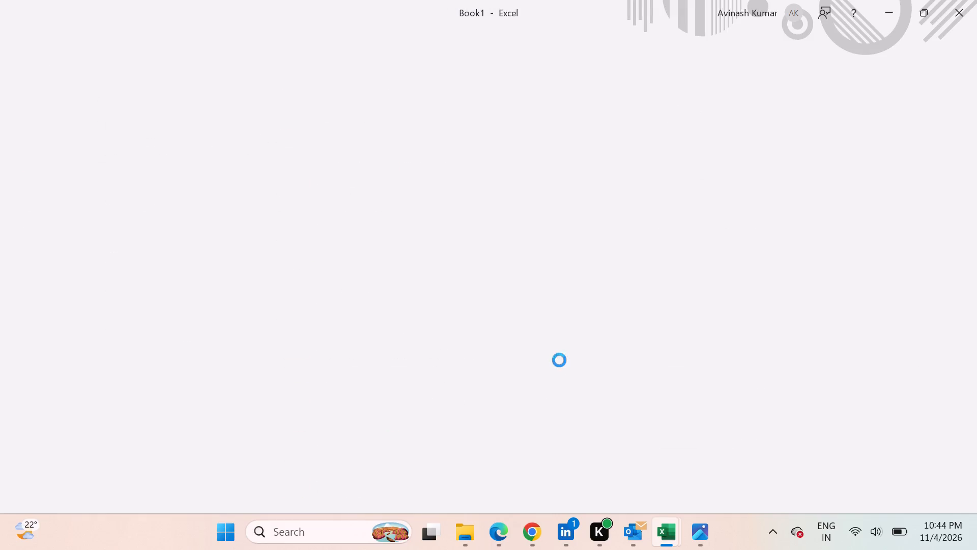
Review the Vehicle sheet's trip rows and totals, and compare them with the Details sheet's travel entries.
scroll(584, 363, "up", 5)
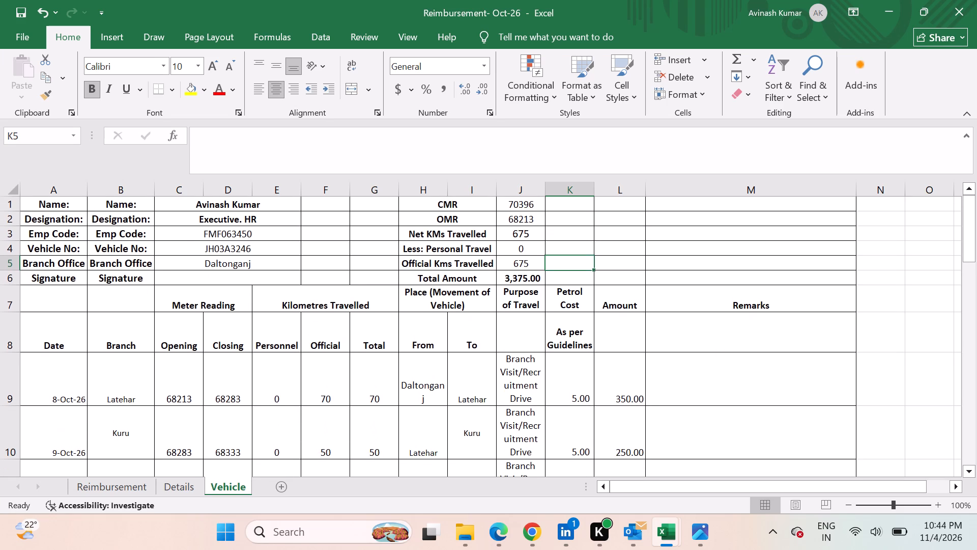
scroll(584, 363, "down", 1)
scroll(584, 363, "up", 1)
scroll(584, 363, "down", 1)
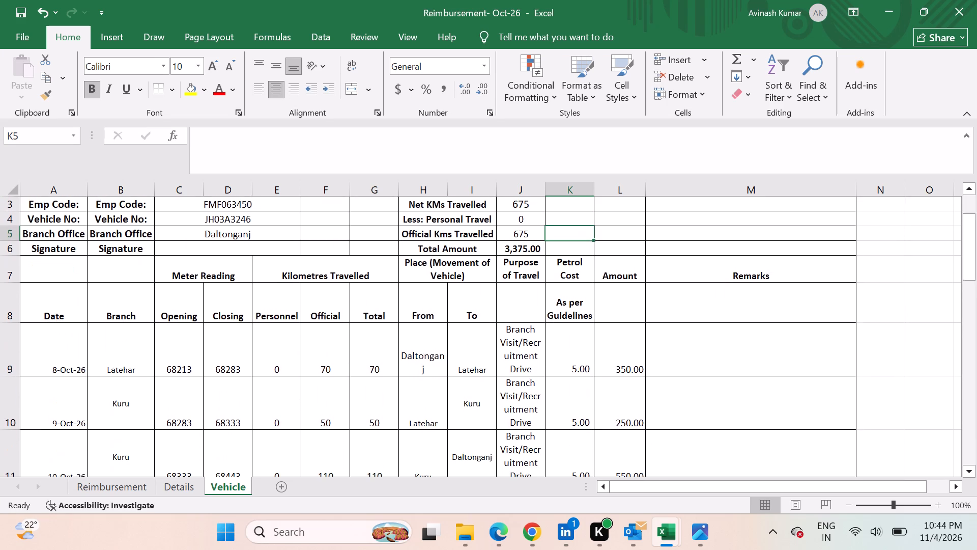
scroll(584, 363, "down", 3)
scroll(459, 392, "down", 1)
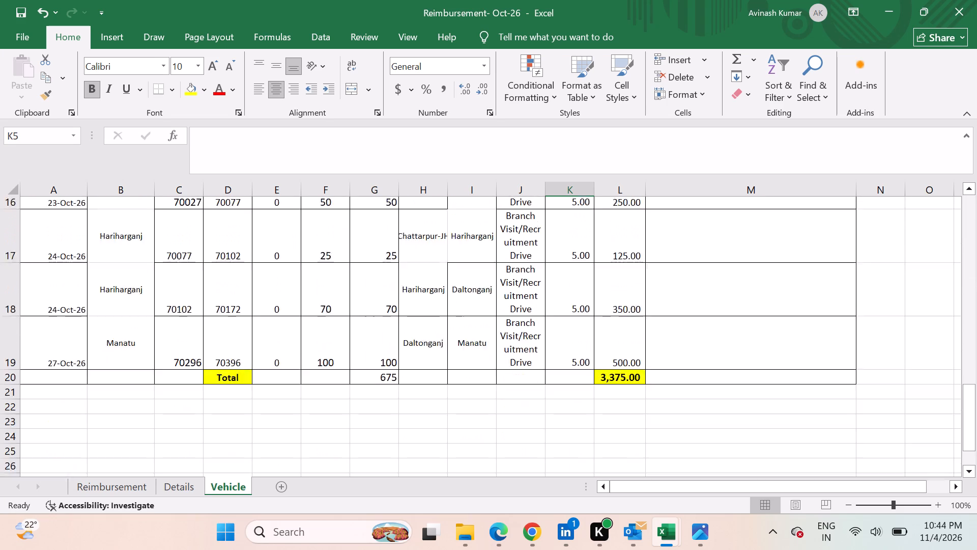
scroll(459, 392, "down", 1)
scroll(417, 320, "up", 8)
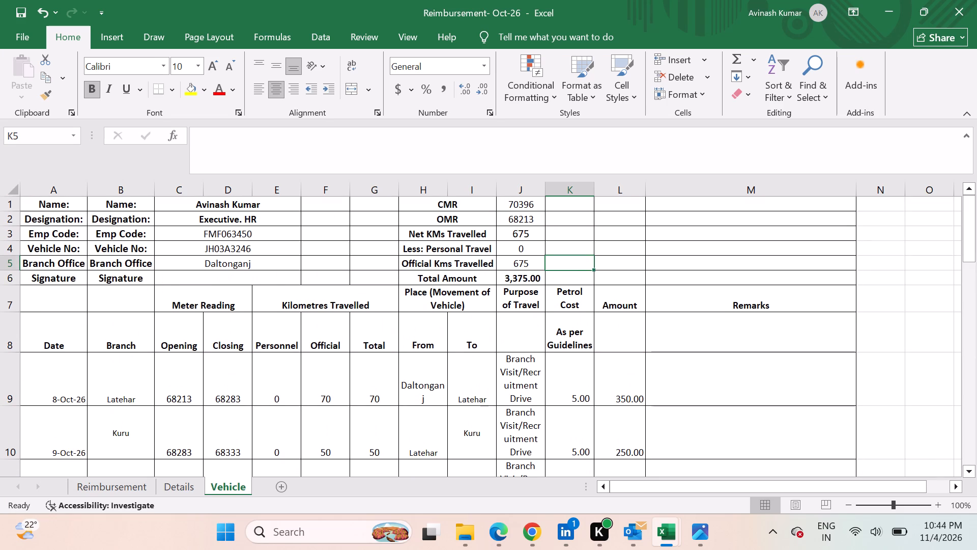
left_click(187, 485)
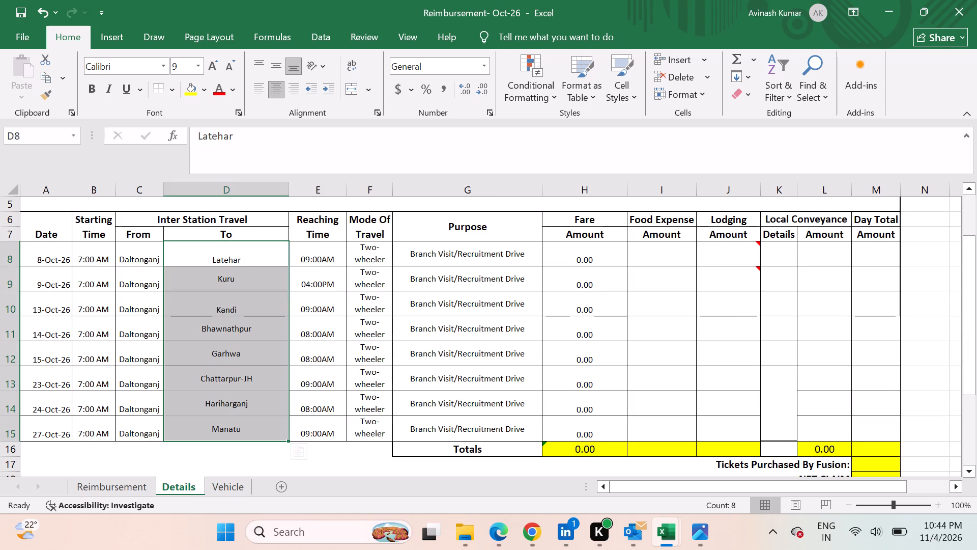
left_click(227, 489)
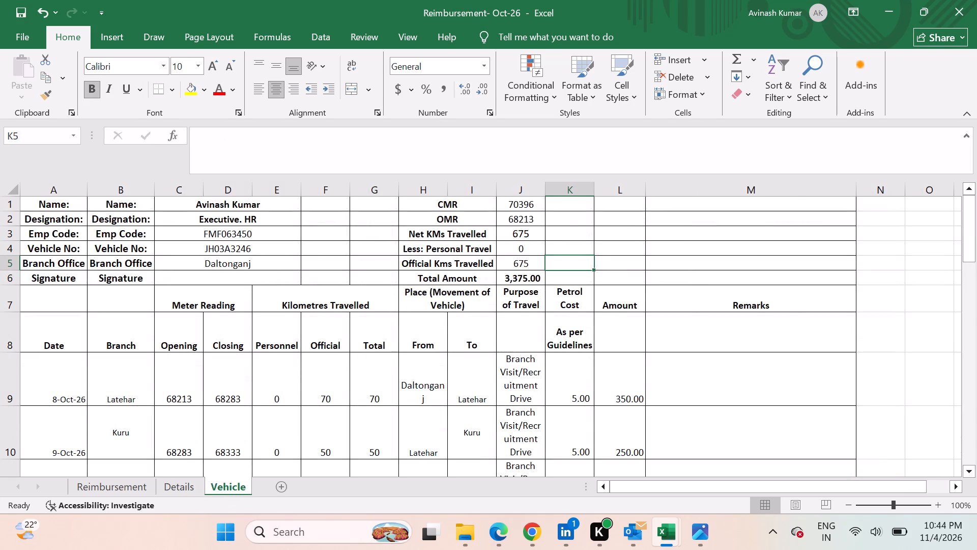
Set the Petrol Expenses amount on the Reimbursement sheet to 3375 and save the workbook.
left_click(111, 484)
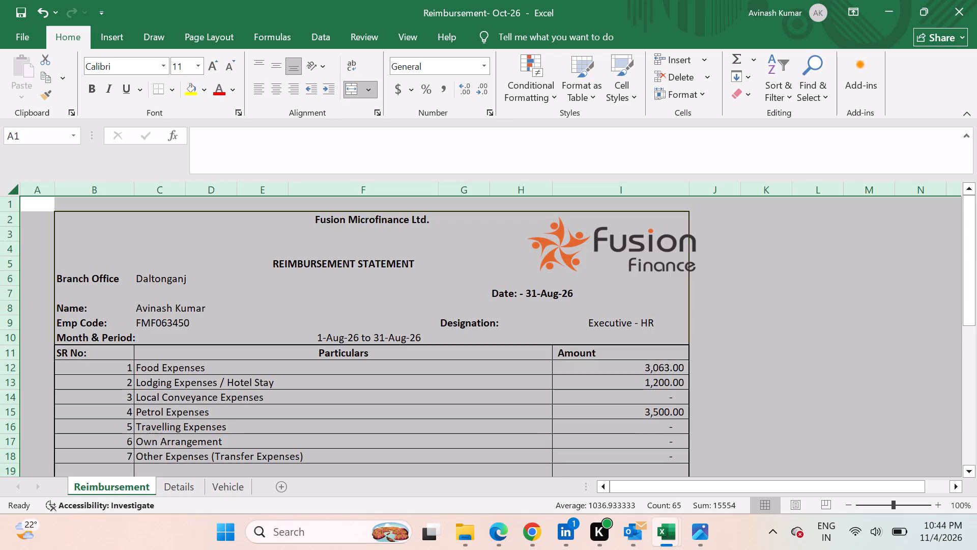
left_click(309, 359)
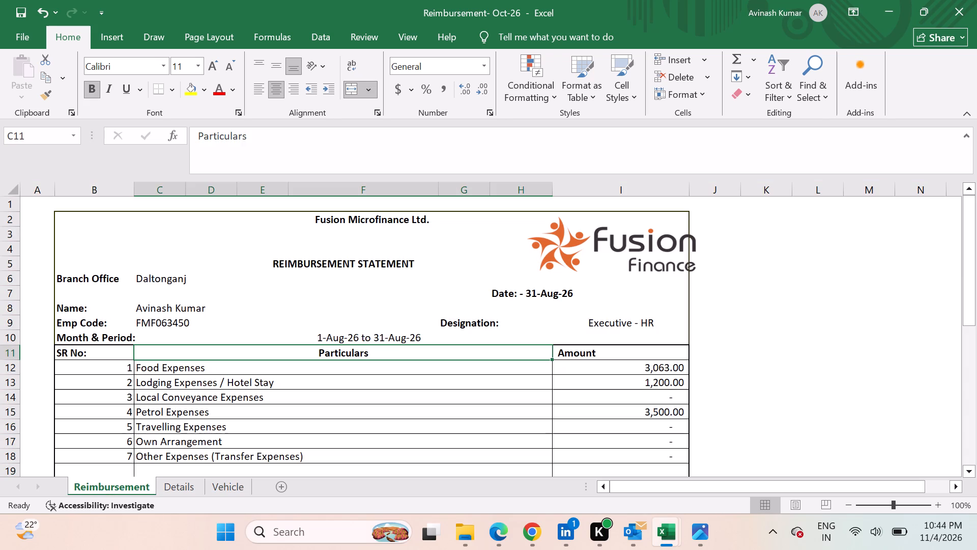
left_click(630, 411)
type("335")
key("BackSpace")
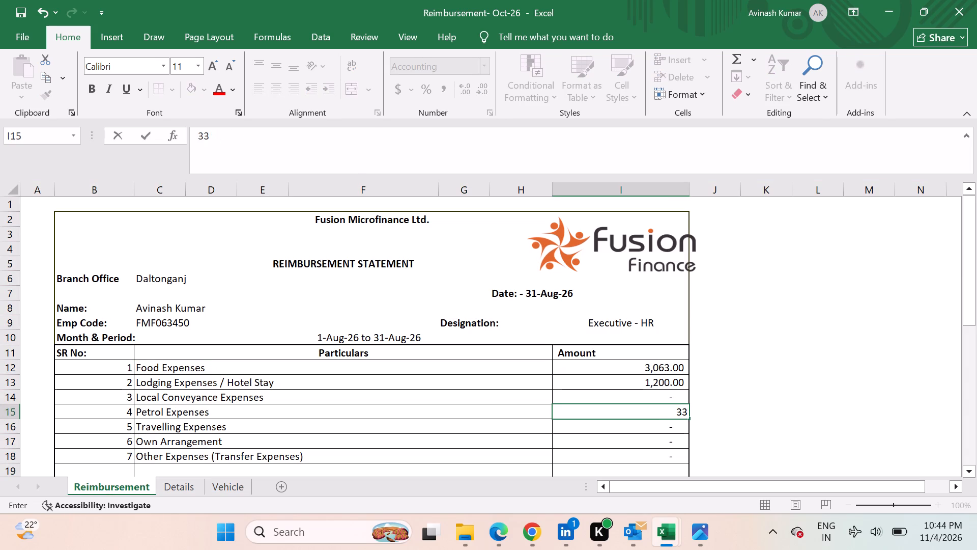
type("75")
key("Up")
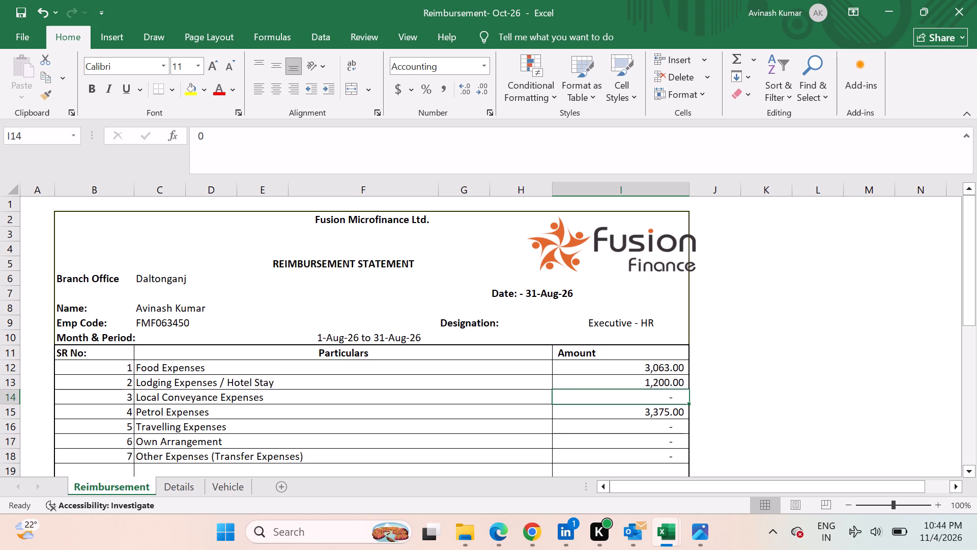
key("ctrl+s")
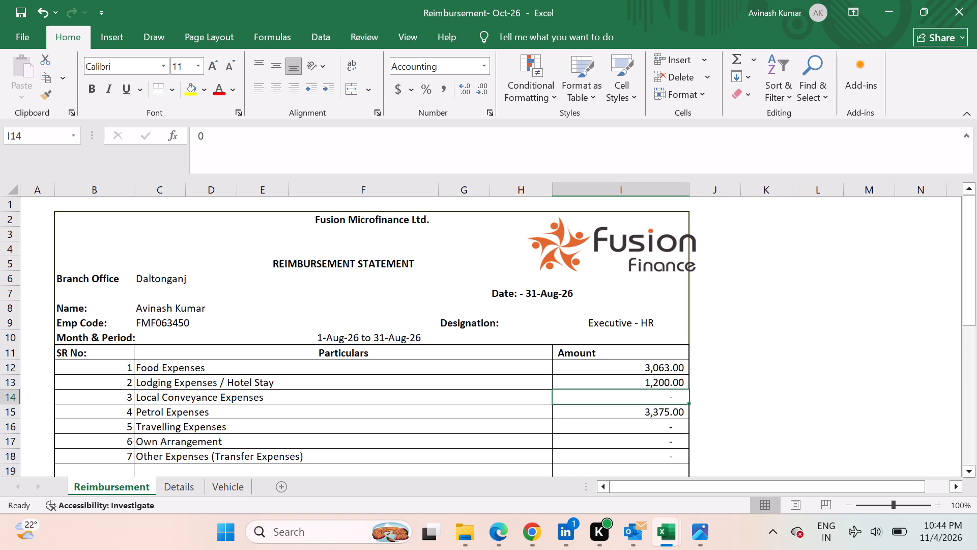
left_click(630, 411)
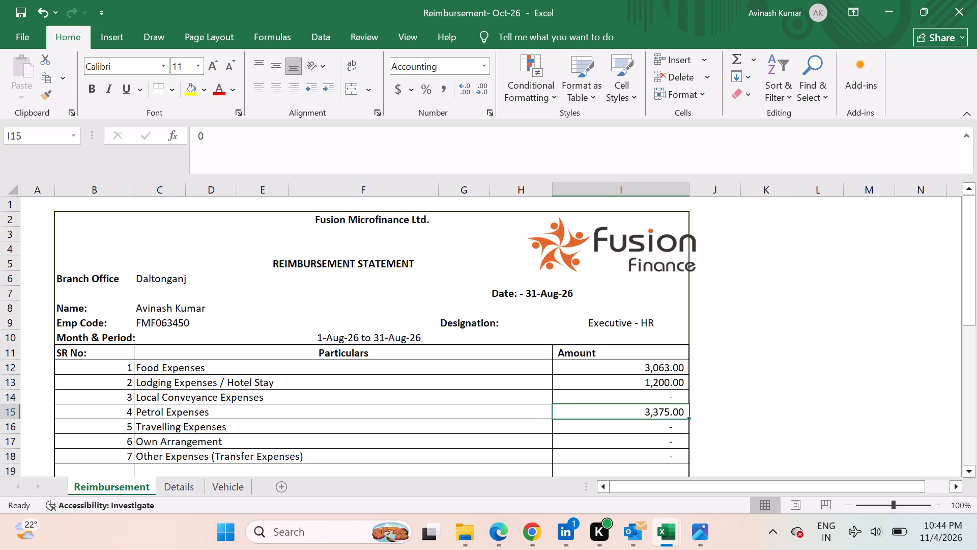